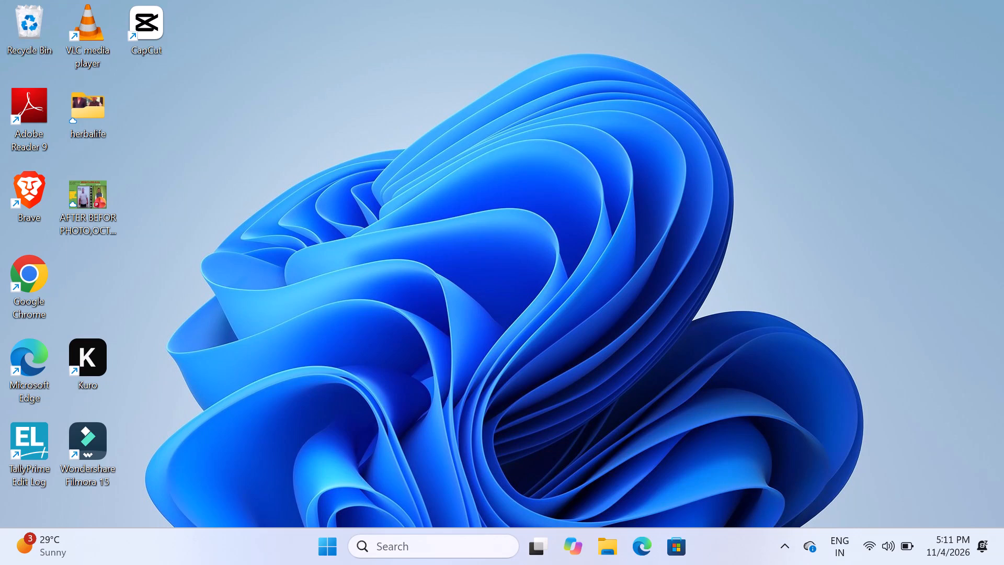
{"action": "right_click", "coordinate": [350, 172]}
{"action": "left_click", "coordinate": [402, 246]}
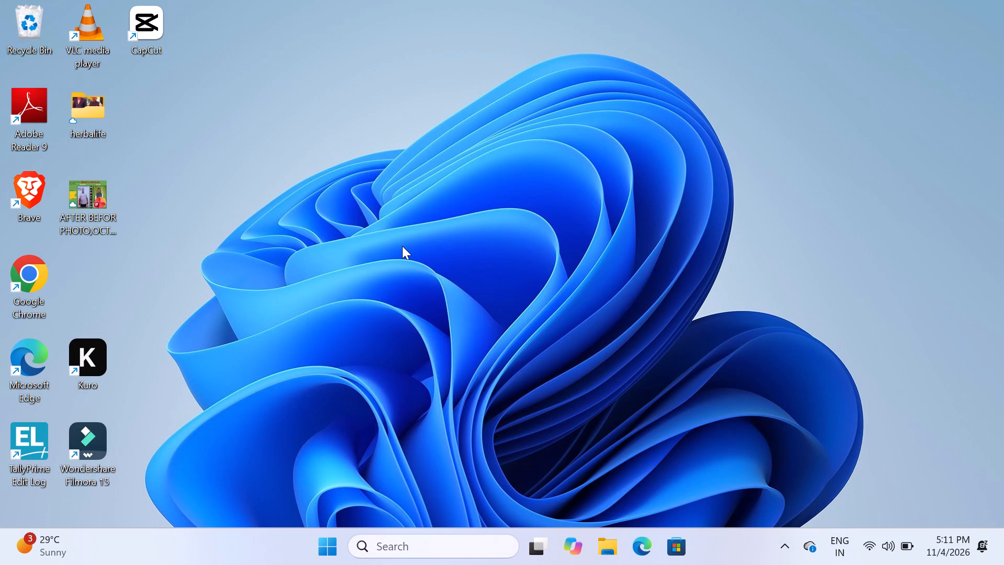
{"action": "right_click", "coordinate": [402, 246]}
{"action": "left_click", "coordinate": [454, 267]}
Find the Word app through Windows search and launch it.
{"action": "left_click", "coordinate": [396, 545]}
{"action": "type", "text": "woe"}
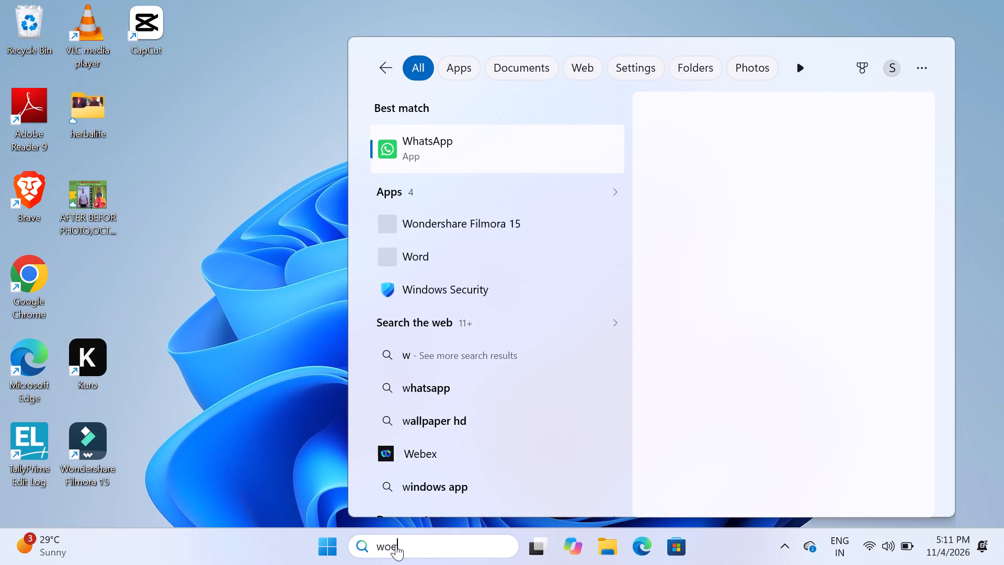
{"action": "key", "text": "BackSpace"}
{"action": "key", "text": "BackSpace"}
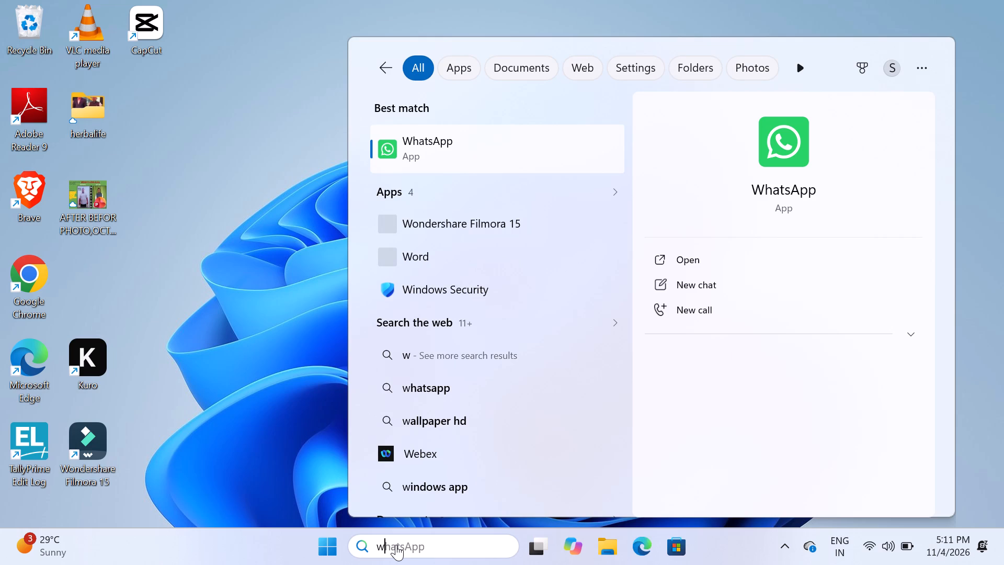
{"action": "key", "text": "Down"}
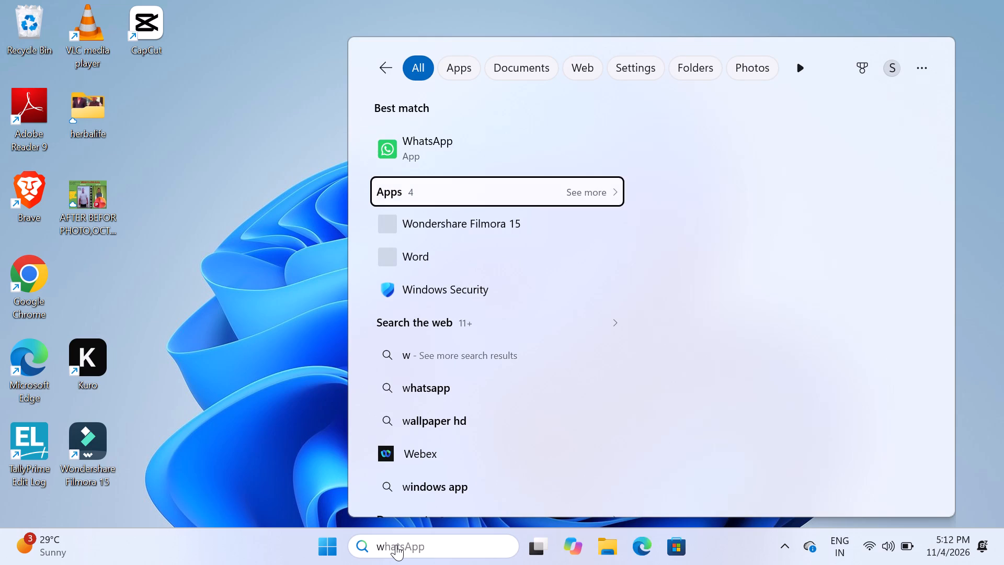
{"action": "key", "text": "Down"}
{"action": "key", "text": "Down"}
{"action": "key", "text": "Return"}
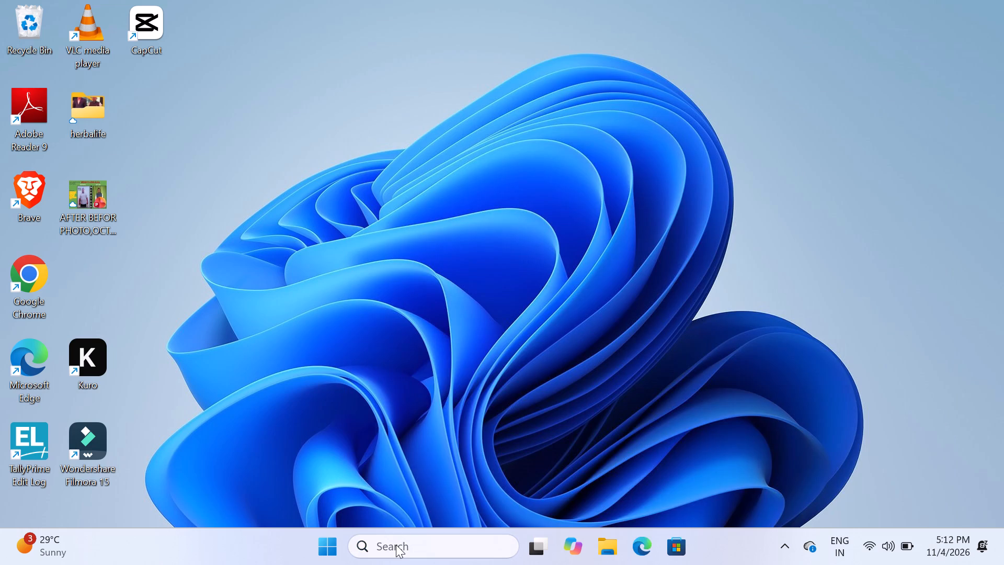
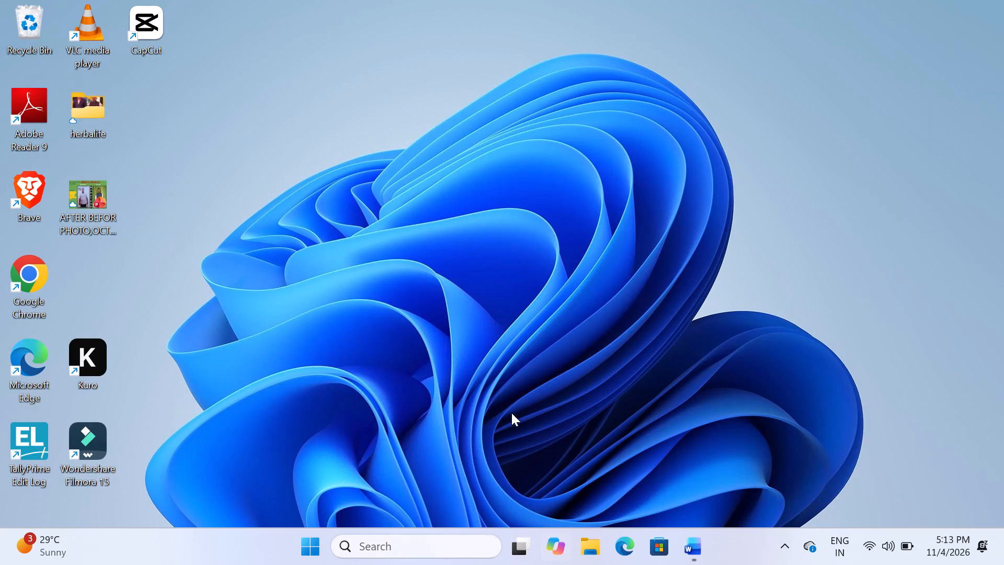
Switch to Microsoft Word, maximize its window and create a new blank document.
{"action": "left_click", "coordinate": [701, 548]}
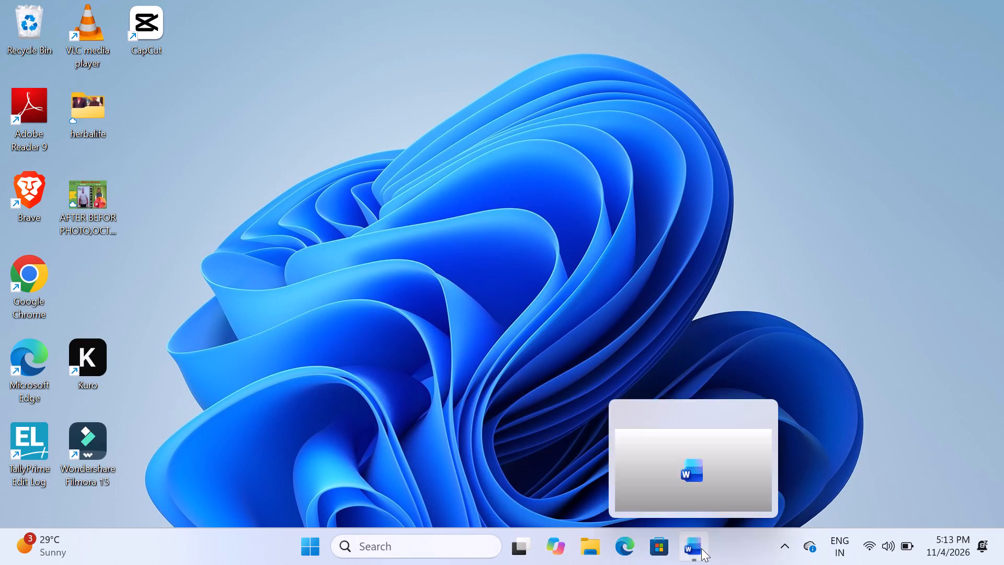
{"action": "key", "text": "ctrl+n"}
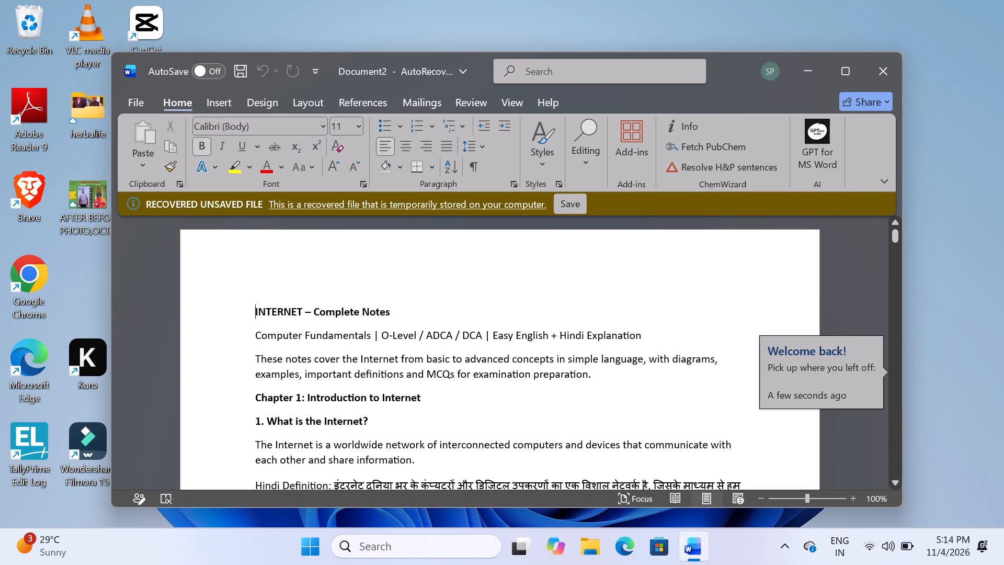
{"action": "left_click", "coordinate": [846, 73]}
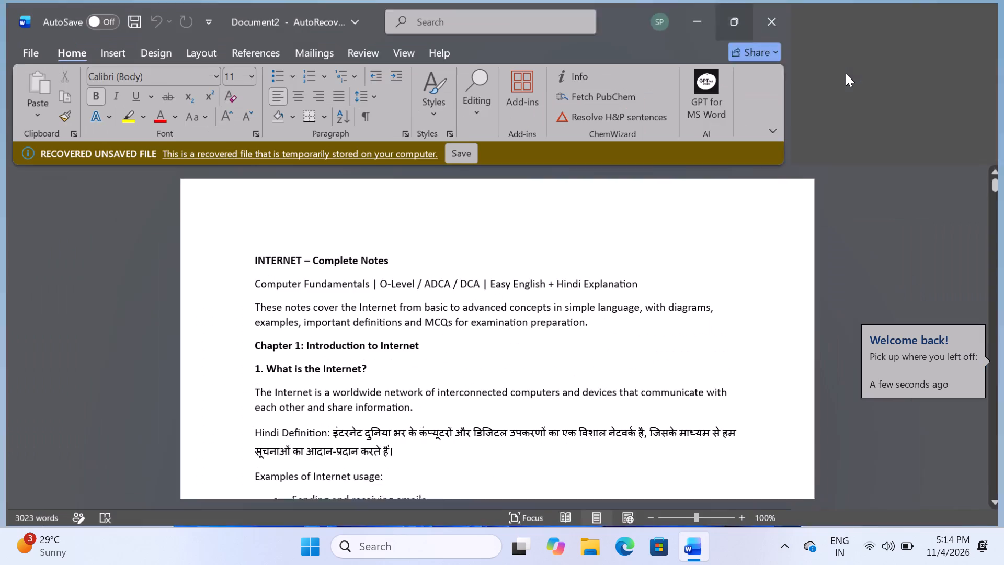
{"action": "left_click", "coordinate": [748, 270]}
{"action": "key", "text": "ctrl+n"}
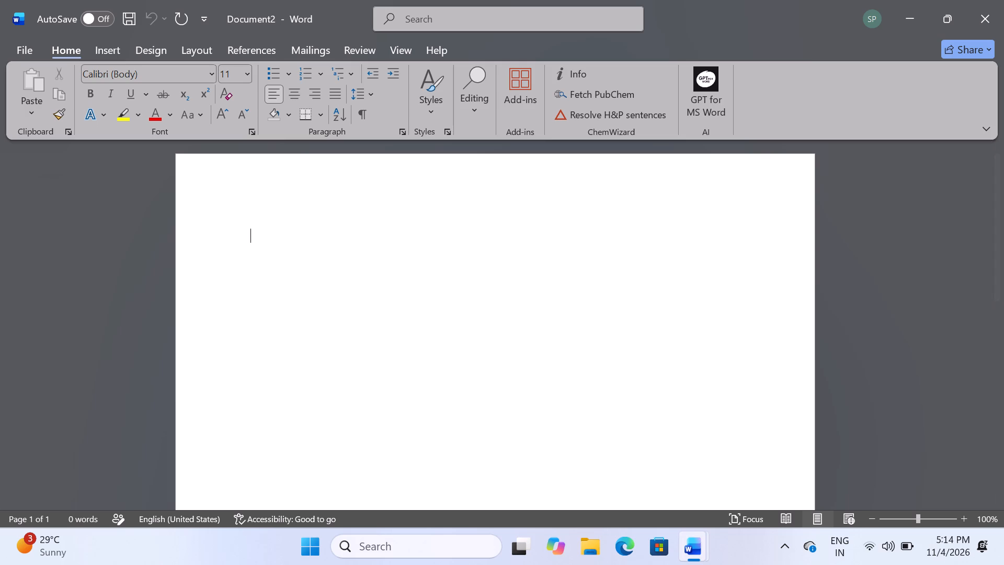
Set the blank document's page margins to the Narrow preset, 0.5" on all sides.
{"action": "left_click", "coordinate": [116, 55]}
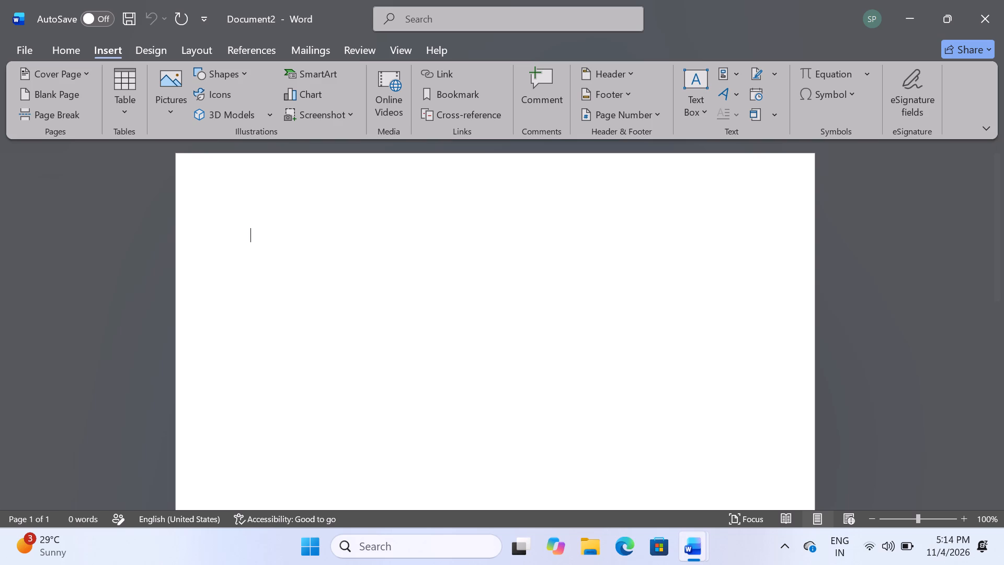
{"action": "left_click", "coordinate": [196, 51]}
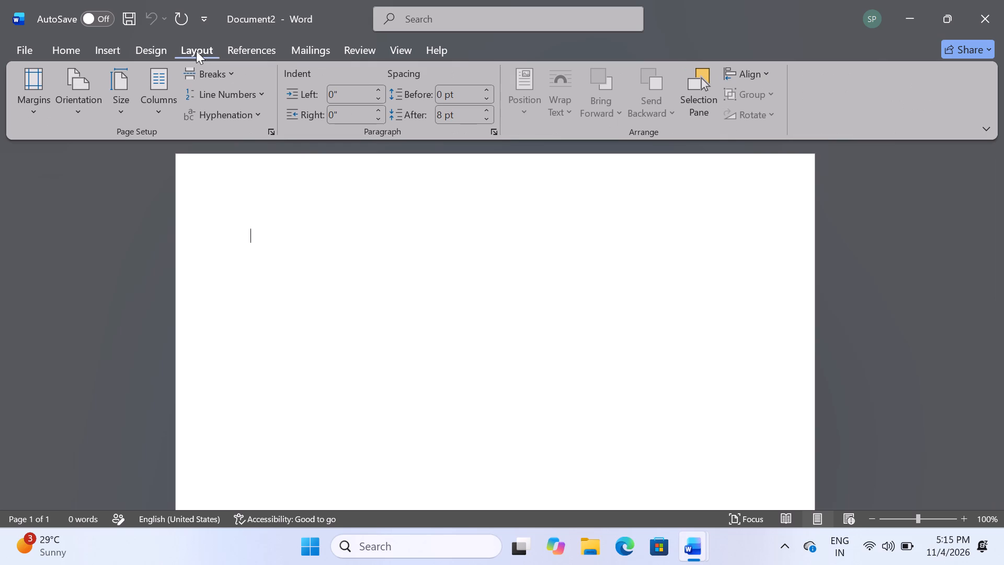
{"action": "left_click", "coordinate": [26, 114]}
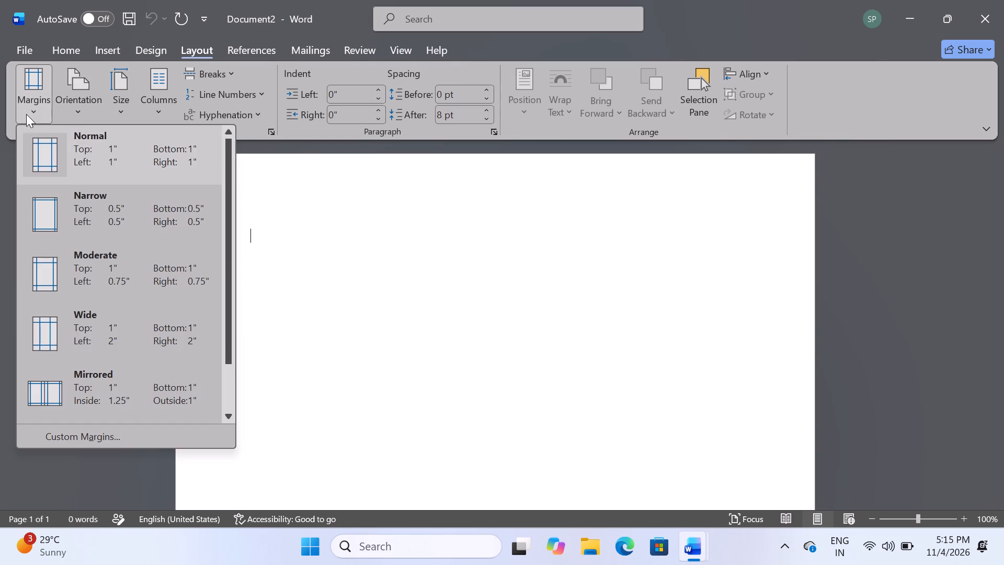
{"action": "left_click", "coordinate": [95, 213]}
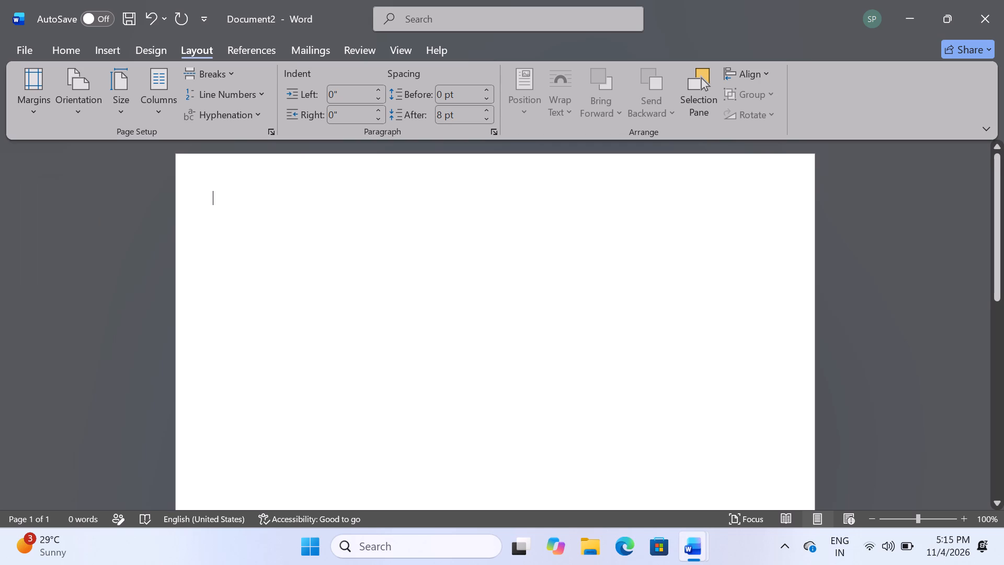
Insert a table with 15 columns and 15 rows at the start of the page, using fixed column width.
{"action": "left_click", "coordinate": [118, 52]}
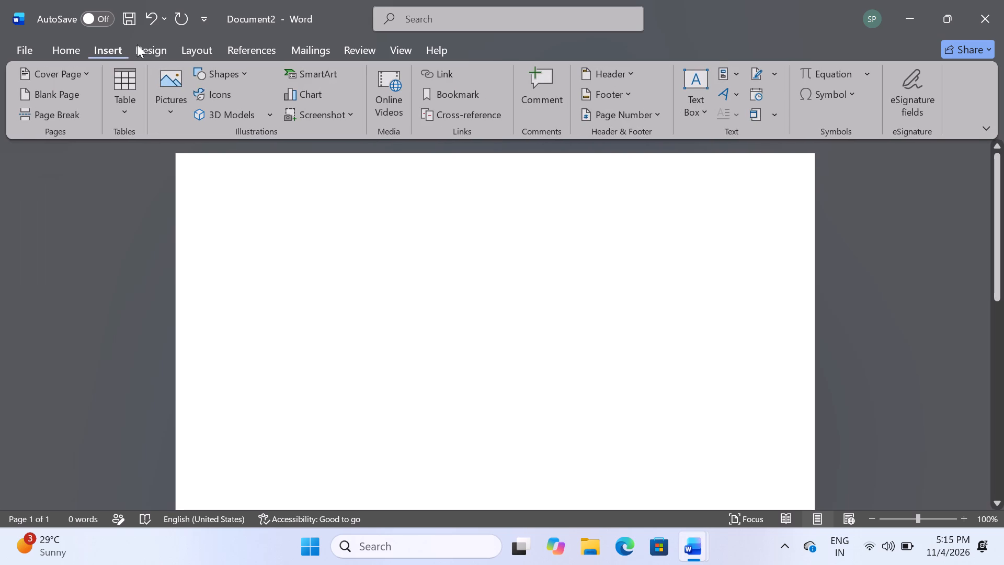
{"action": "left_click", "coordinate": [129, 114]}
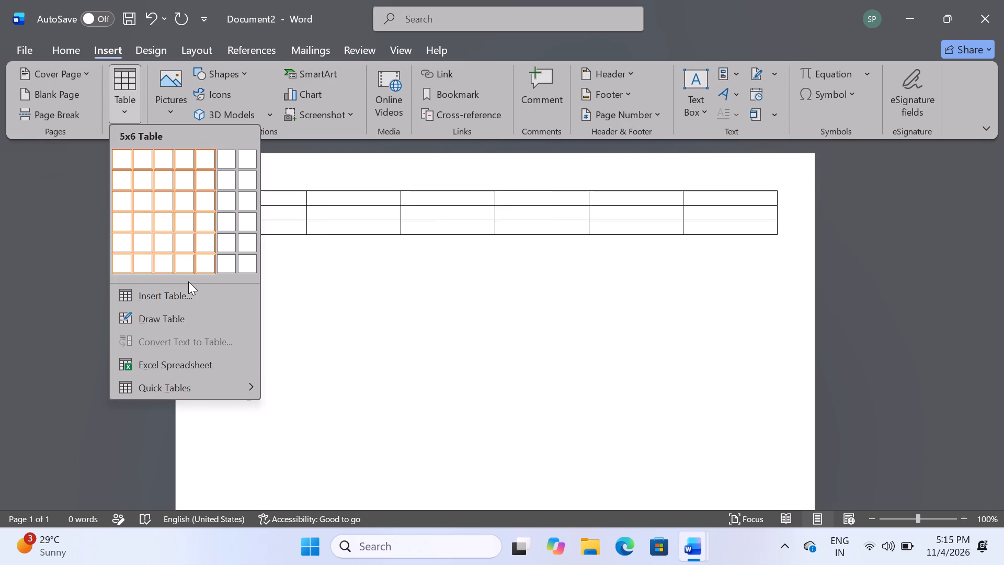
{"action": "left_click", "coordinate": [185, 290]}
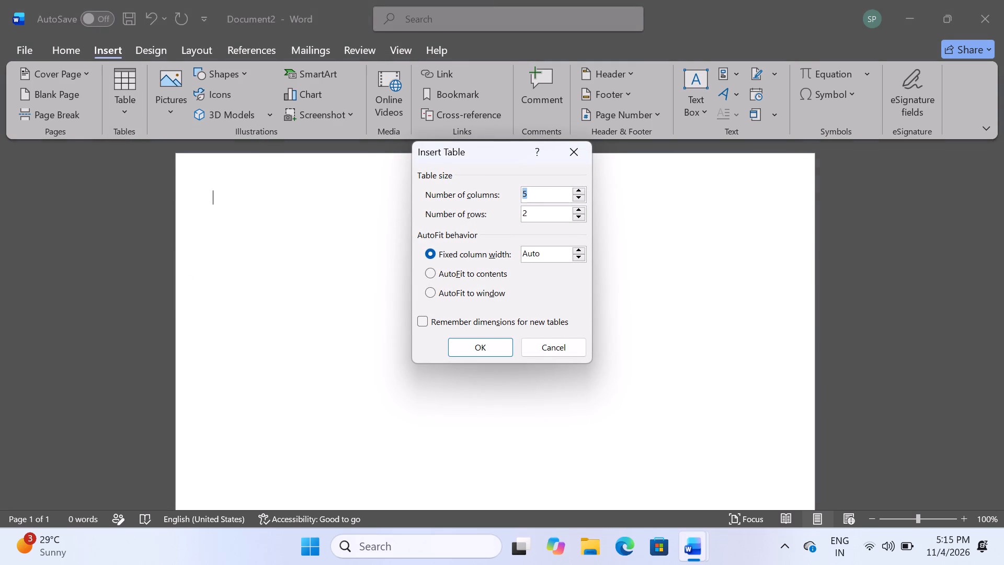
{"action": "key", "text": "1"}
{"action": "key", "text": "5"}
{"action": "key", "text": "Tab"}
{"action": "type", "text": "15"}
{"action": "left_click", "coordinate": [550, 255]}
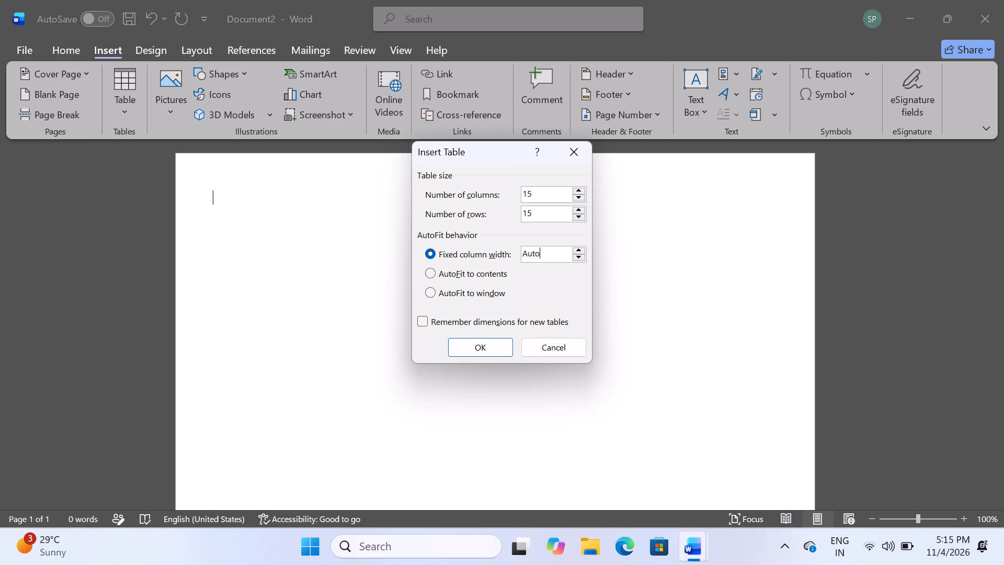
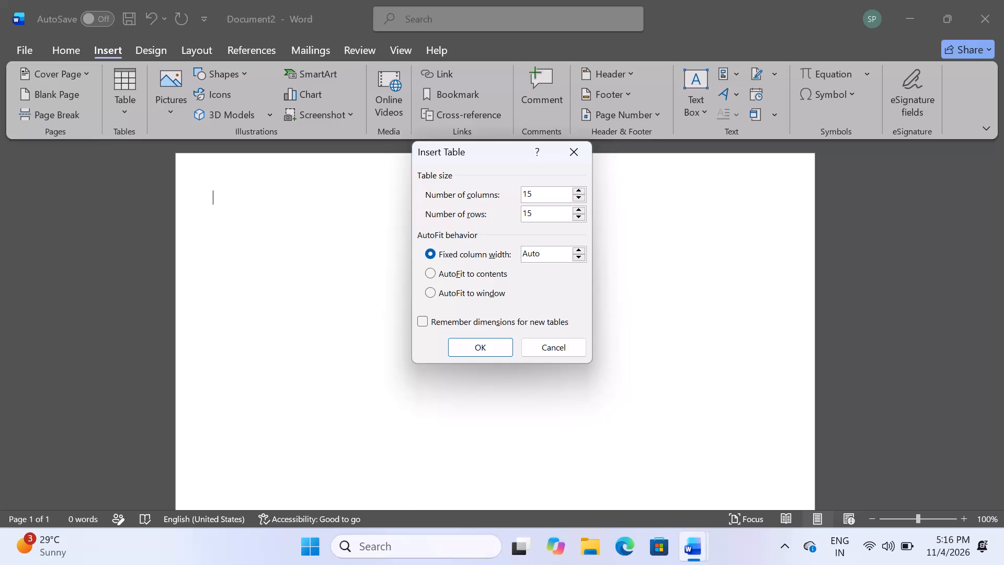
Set the fixed column width of the new 15-by-15 table to 0.5.
{"action": "key", "text": "BackSpace"}
{"action": "key", "text": "BackSpace"}
{"action": "key", "text": "BackSpace"}
{"action": "key", "text": "BackSpace"}
{"action": "type", "text": "0.5"}
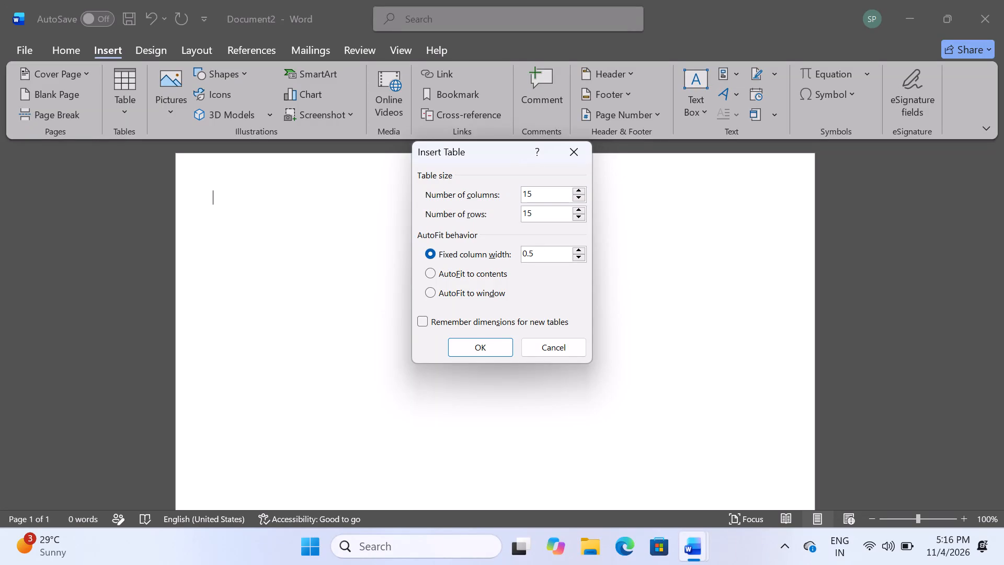
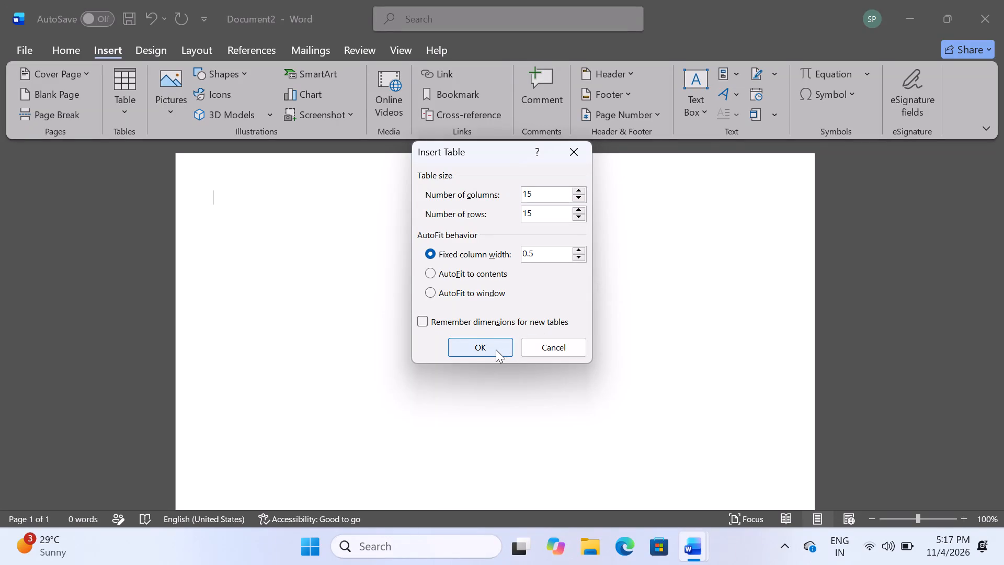
Insert the configured 15-by-15 table into the document.
{"action": "left_click", "coordinate": [496, 349]}
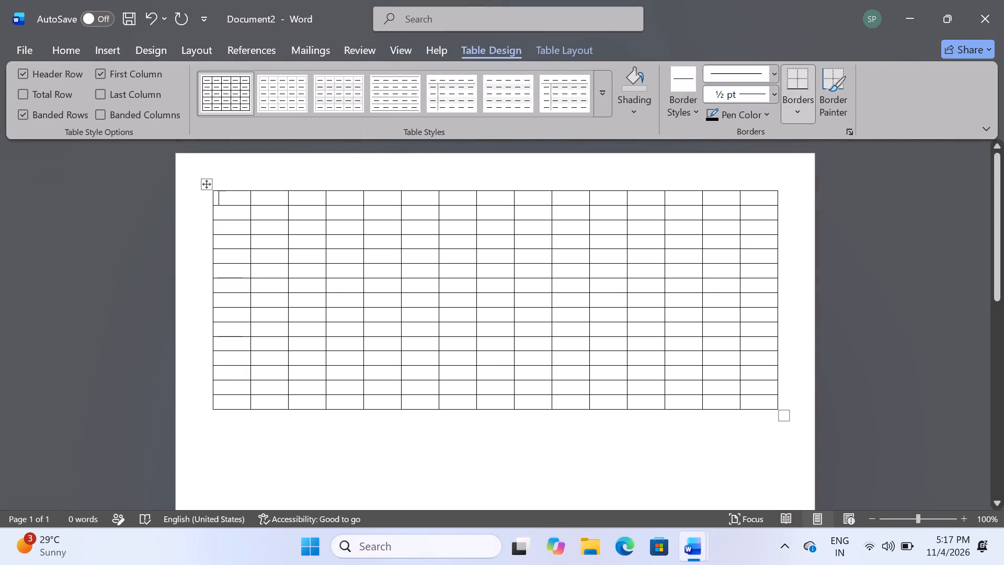
Set the row height of the whole table to 0.5" so that its cells are square.
{"action": "left_click", "coordinate": [207, 183]}
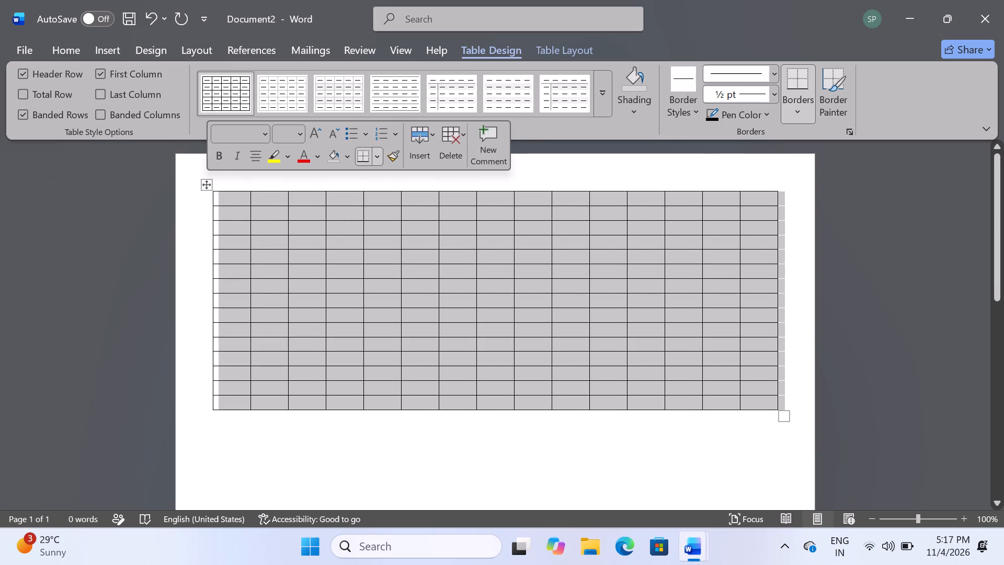
{"action": "left_click", "coordinate": [555, 50]}
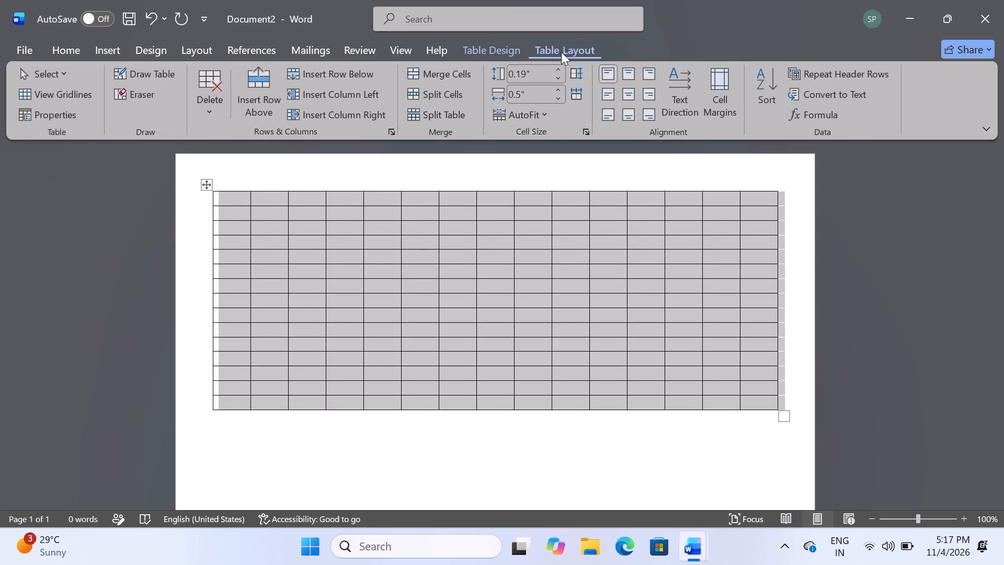
{"action": "left_click", "coordinate": [542, 75]}
{"action": "key", "text": "BackSpace"}
{"action": "type", "text": "0.5"}
{"action": "key", "text": "Return"}
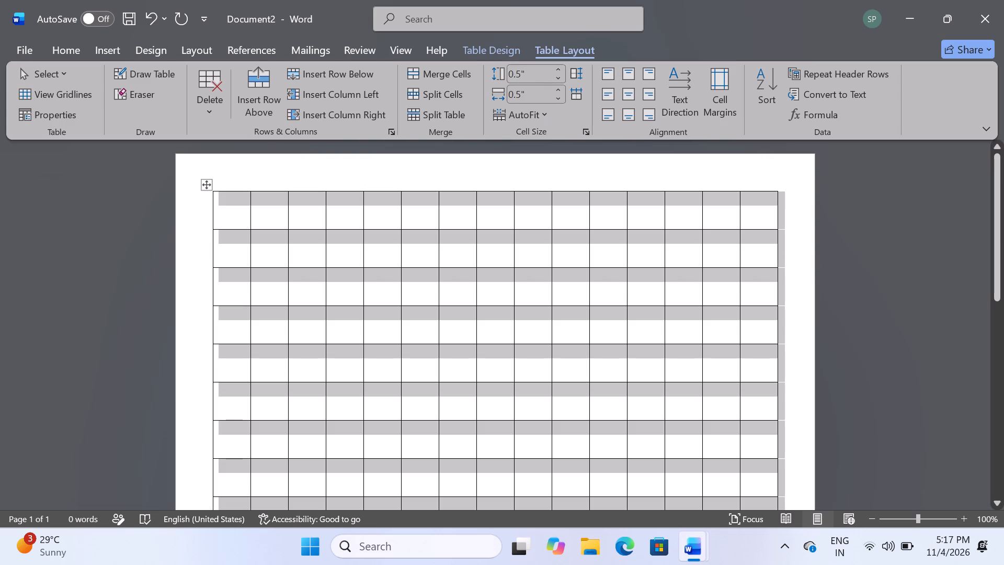
{"action": "left_click", "coordinate": [335, 245]}
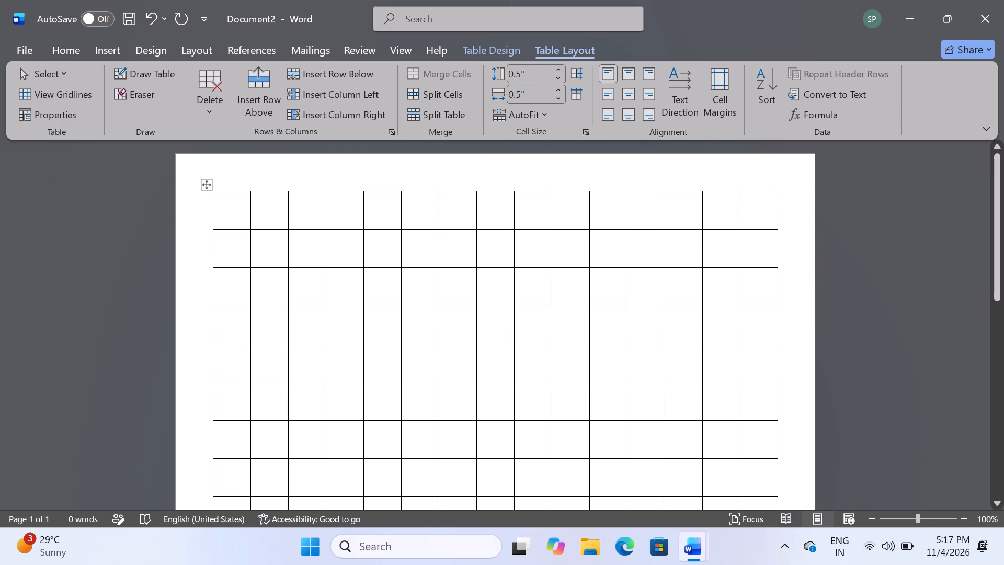
Merge the 6-by-6 block of cells in the table's top-left corner into one cell.
{"action": "scroll", "coordinate": [335, 245], "scroll_direction": "up", "scroll_amount": 5, "text": "ctrl"}
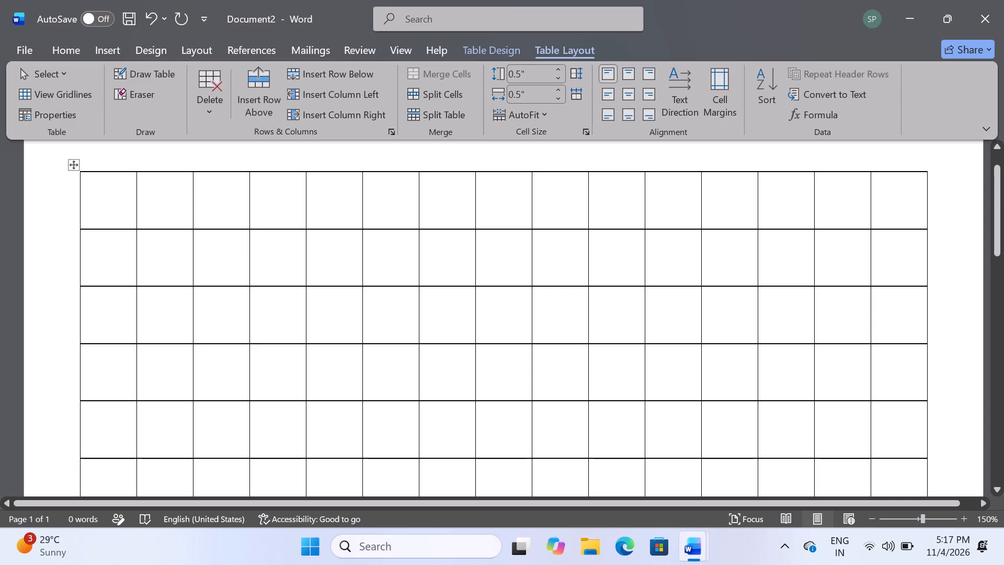
{"action": "left_click_drag", "start_coordinate": [117, 201], "coordinate": [180, 195]}
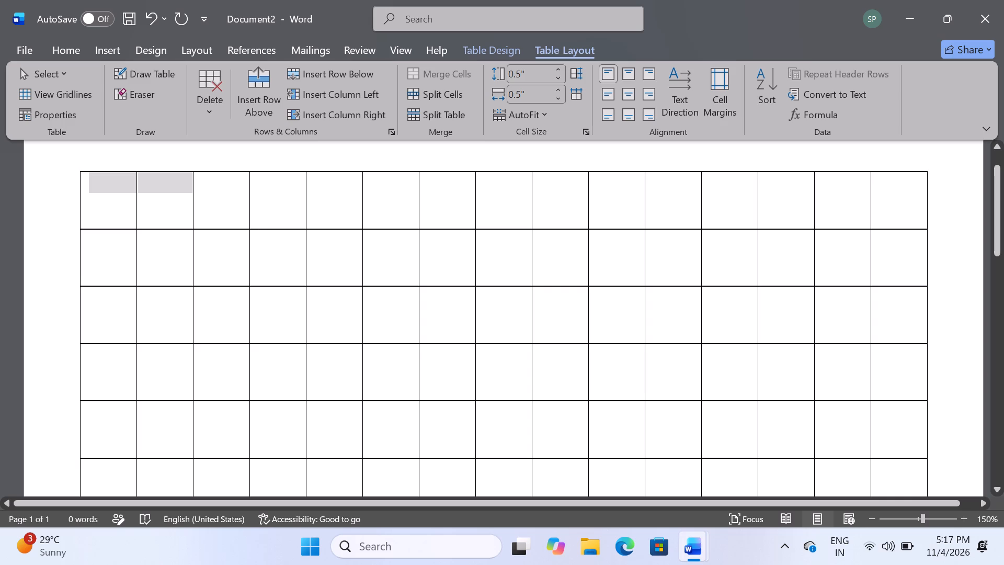
{"action": "left_click_drag", "start_coordinate": [180, 195], "coordinate": [332, 199]}
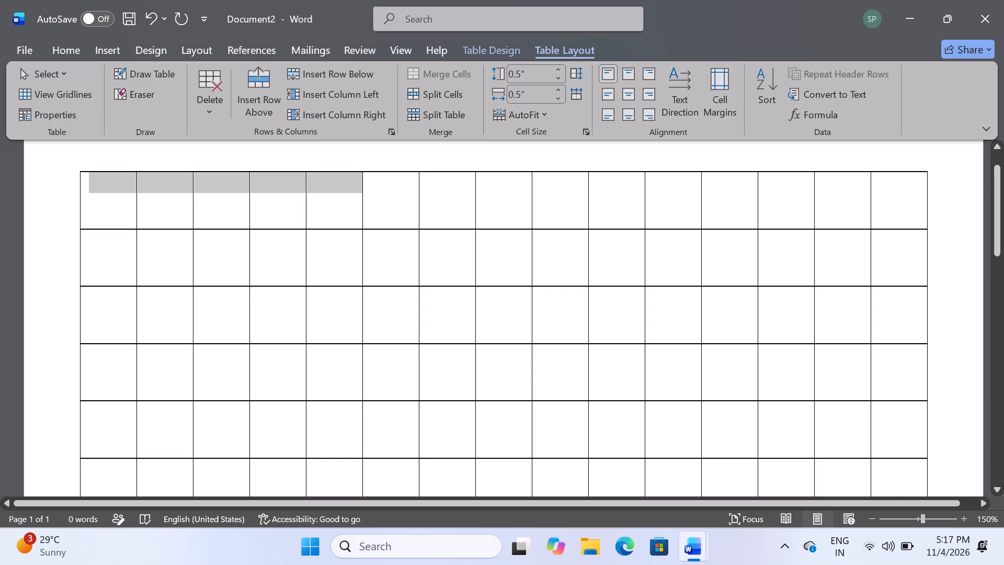
{"action": "left_click_drag", "start_coordinate": [332, 199], "coordinate": [392, 291]}
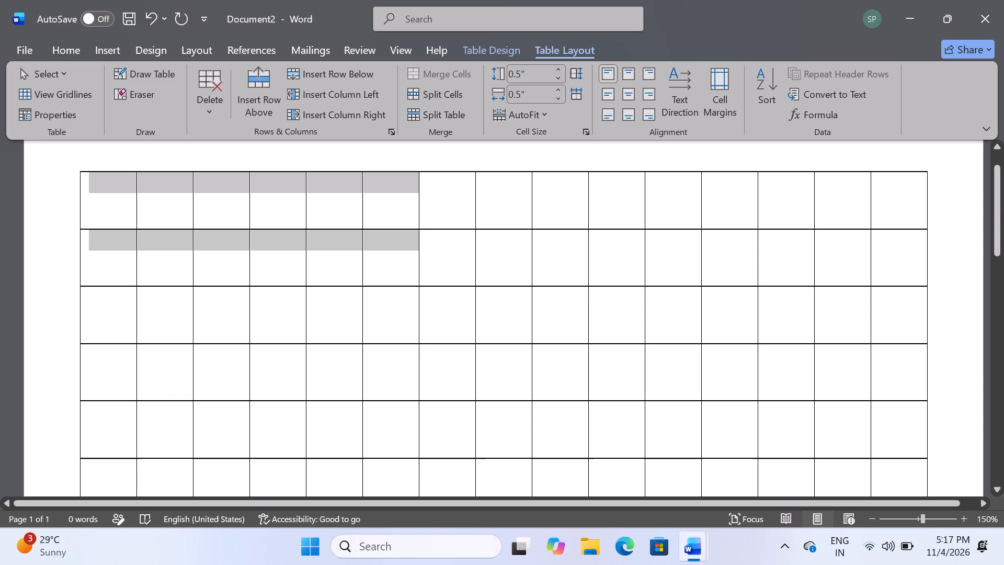
{"action": "left_click_drag", "start_coordinate": [392, 291], "coordinate": [384, 469]}
{"action": "scroll", "coordinate": [384, 469], "scroll_direction": "down", "scroll_amount": 1}
{"action": "scroll", "coordinate": [384, 469], "scroll_direction": "up", "scroll_amount": 1}
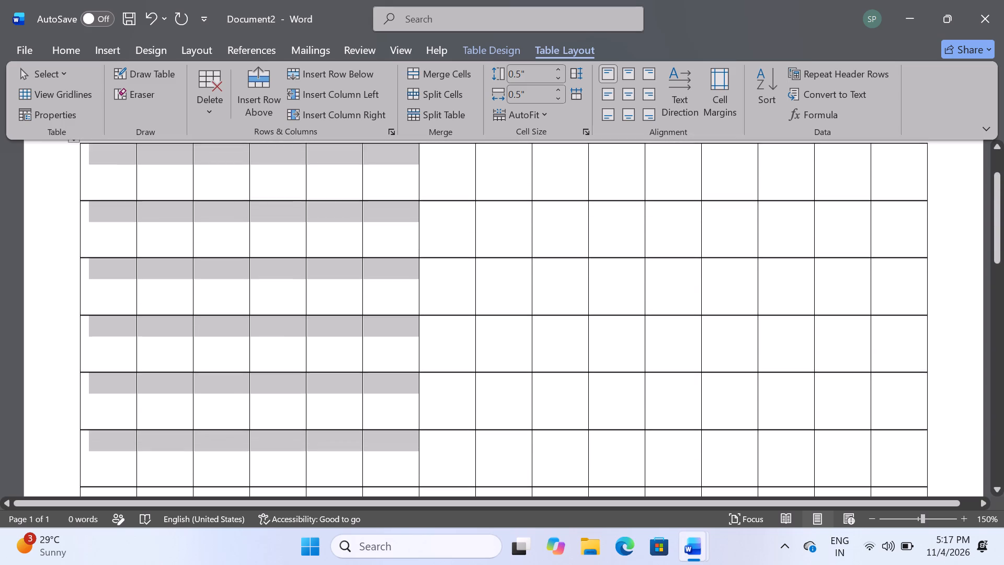
{"action": "scroll", "coordinate": [384, 469], "scroll_direction": "up", "scroll_amount": 1}
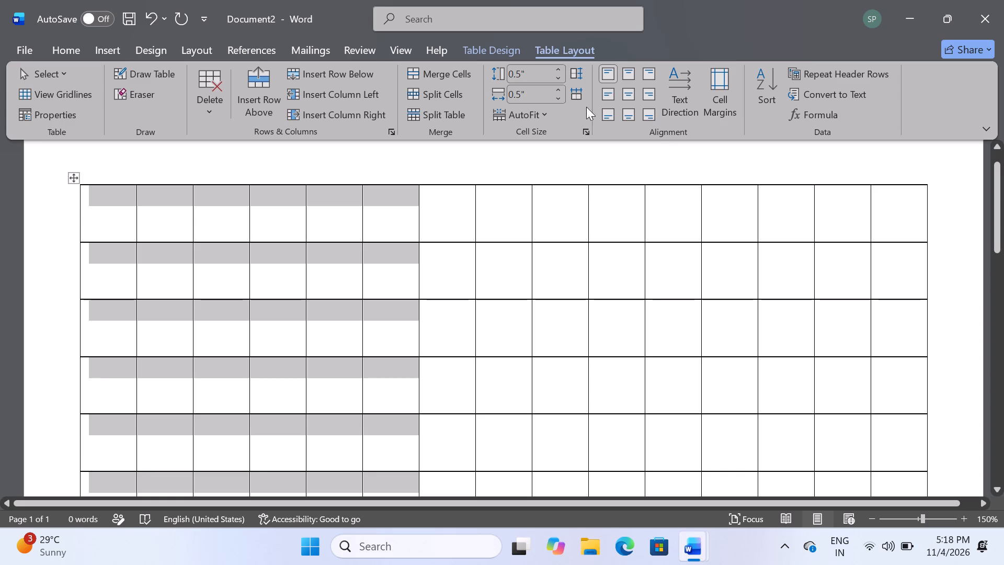
{"action": "left_click", "coordinate": [452, 77]}
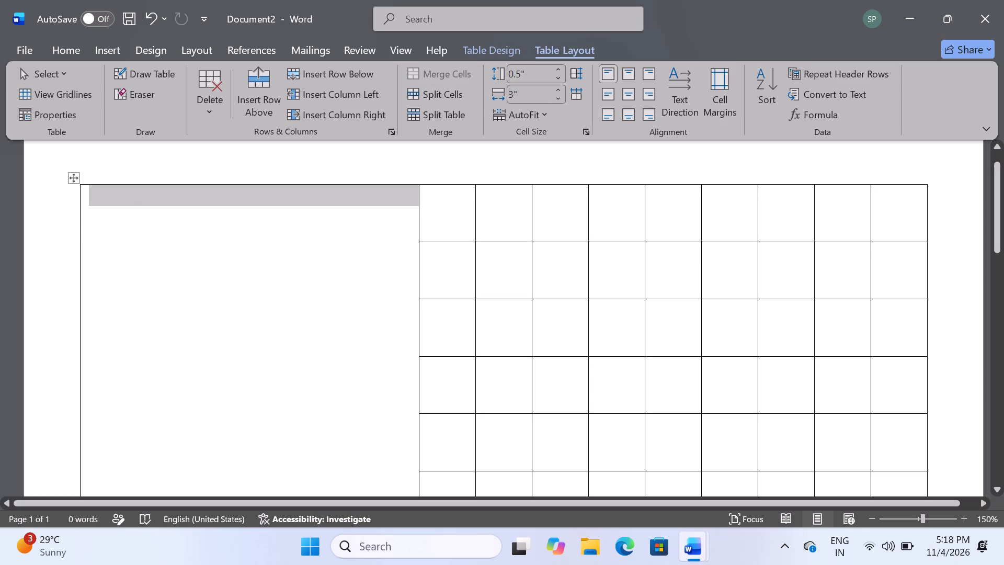
Merge the 6-by-6 block of cells in the table's top-right corner into one cell.
{"action": "left_click_drag", "start_coordinate": [612, 205], "coordinate": [906, 482]}
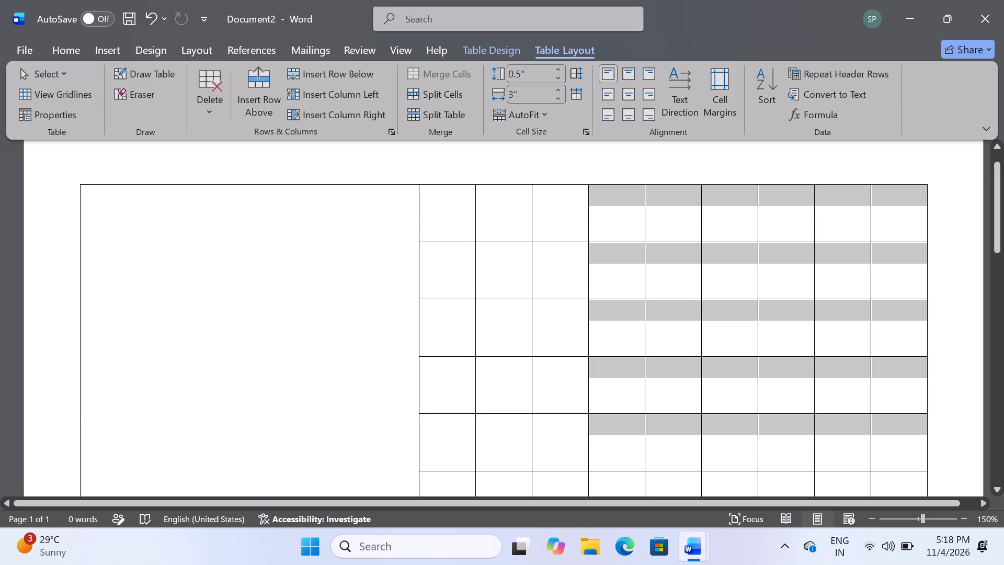
{"action": "left_click_drag", "start_coordinate": [906, 482], "coordinate": [906, 487]}
{"action": "scroll", "coordinate": [906, 487], "scroll_direction": "down", "scroll_amount": 1}
{"action": "scroll", "coordinate": [813, 394], "scroll_direction": "down", "scroll_amount": 1, "text": "ctrl"}
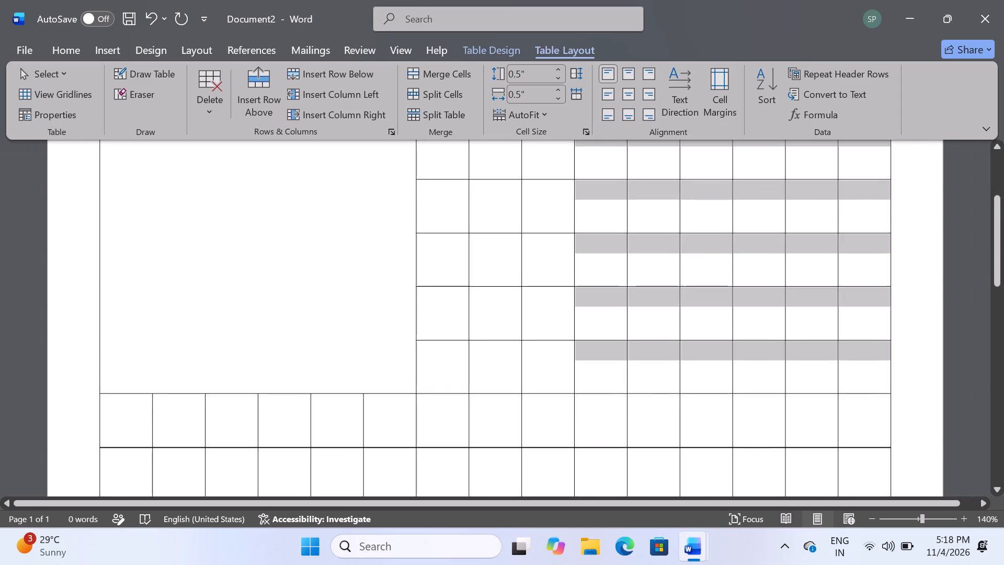
{"action": "scroll", "coordinate": [729, 335], "scroll_direction": "down", "scroll_amount": 1, "text": "ctrl"}
{"action": "scroll", "coordinate": [729, 335], "scroll_direction": "up", "scroll_amount": 1}
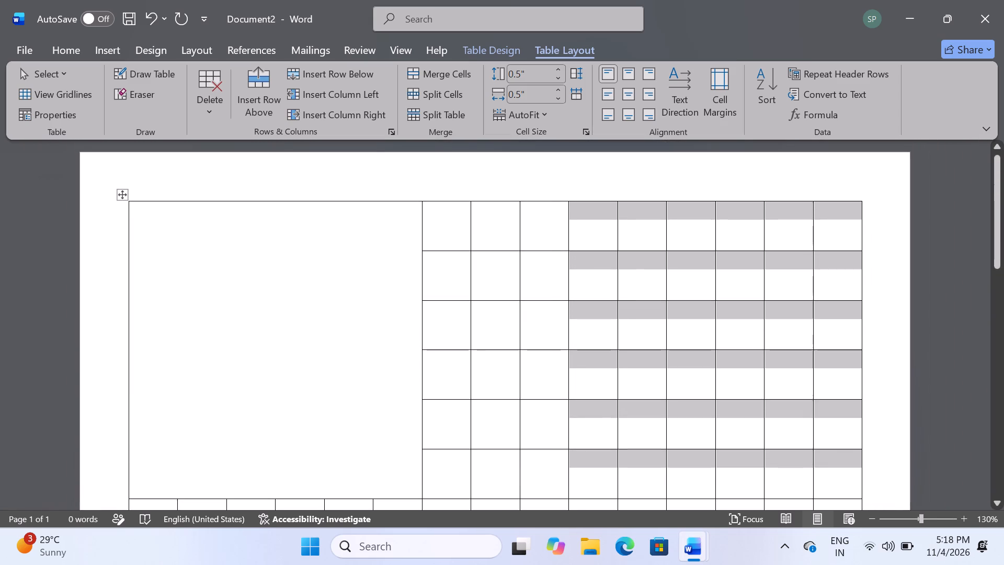
{"action": "left_click", "coordinate": [439, 78]}
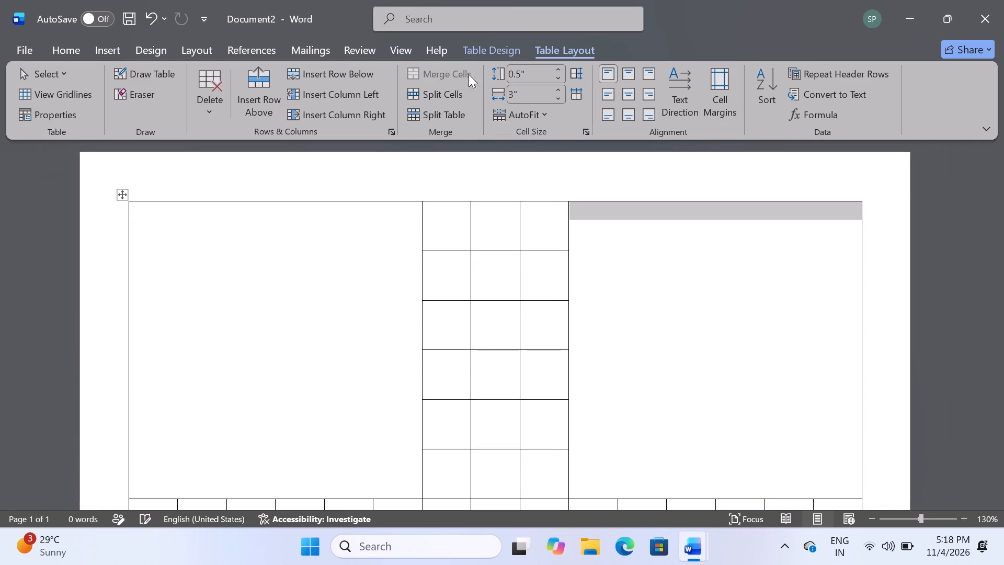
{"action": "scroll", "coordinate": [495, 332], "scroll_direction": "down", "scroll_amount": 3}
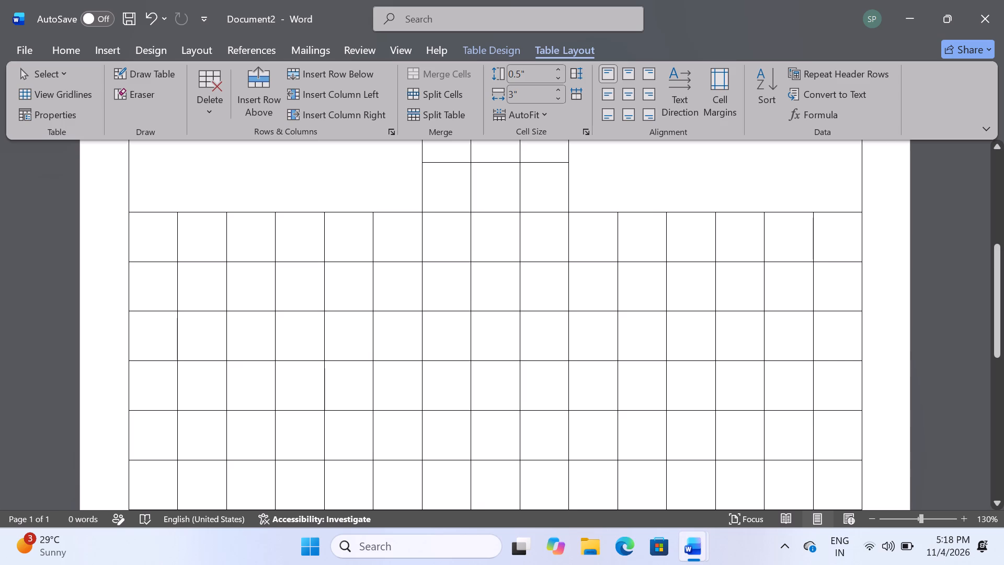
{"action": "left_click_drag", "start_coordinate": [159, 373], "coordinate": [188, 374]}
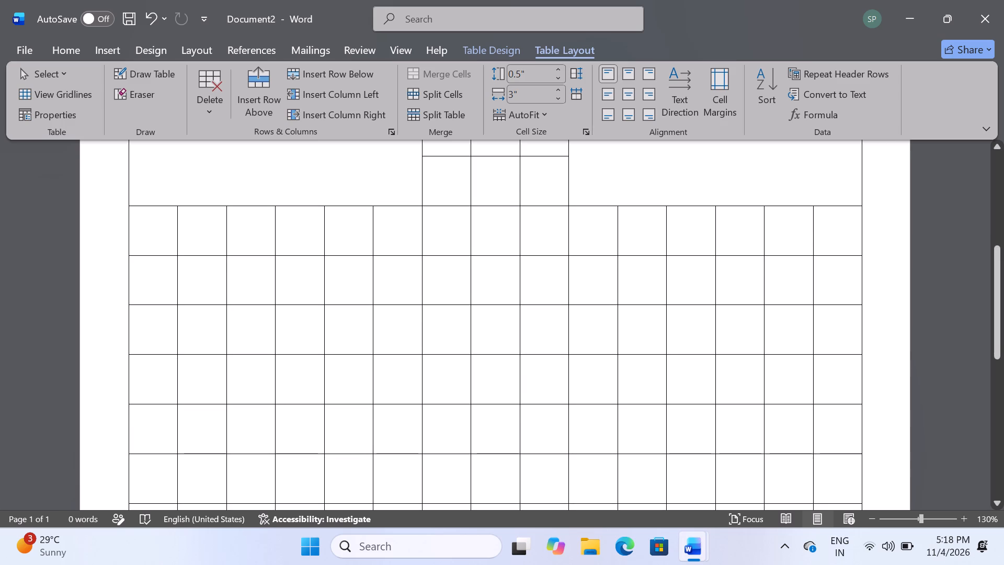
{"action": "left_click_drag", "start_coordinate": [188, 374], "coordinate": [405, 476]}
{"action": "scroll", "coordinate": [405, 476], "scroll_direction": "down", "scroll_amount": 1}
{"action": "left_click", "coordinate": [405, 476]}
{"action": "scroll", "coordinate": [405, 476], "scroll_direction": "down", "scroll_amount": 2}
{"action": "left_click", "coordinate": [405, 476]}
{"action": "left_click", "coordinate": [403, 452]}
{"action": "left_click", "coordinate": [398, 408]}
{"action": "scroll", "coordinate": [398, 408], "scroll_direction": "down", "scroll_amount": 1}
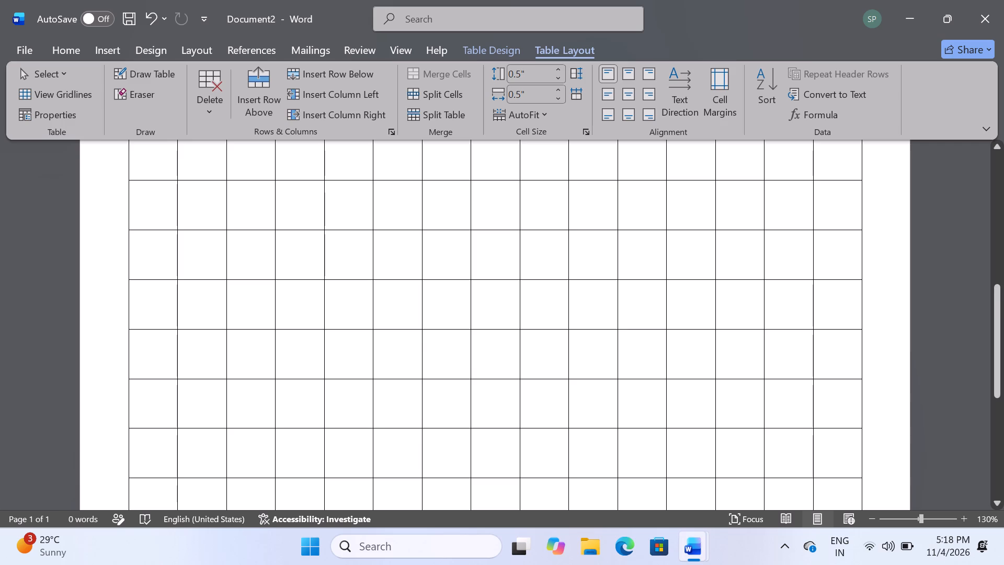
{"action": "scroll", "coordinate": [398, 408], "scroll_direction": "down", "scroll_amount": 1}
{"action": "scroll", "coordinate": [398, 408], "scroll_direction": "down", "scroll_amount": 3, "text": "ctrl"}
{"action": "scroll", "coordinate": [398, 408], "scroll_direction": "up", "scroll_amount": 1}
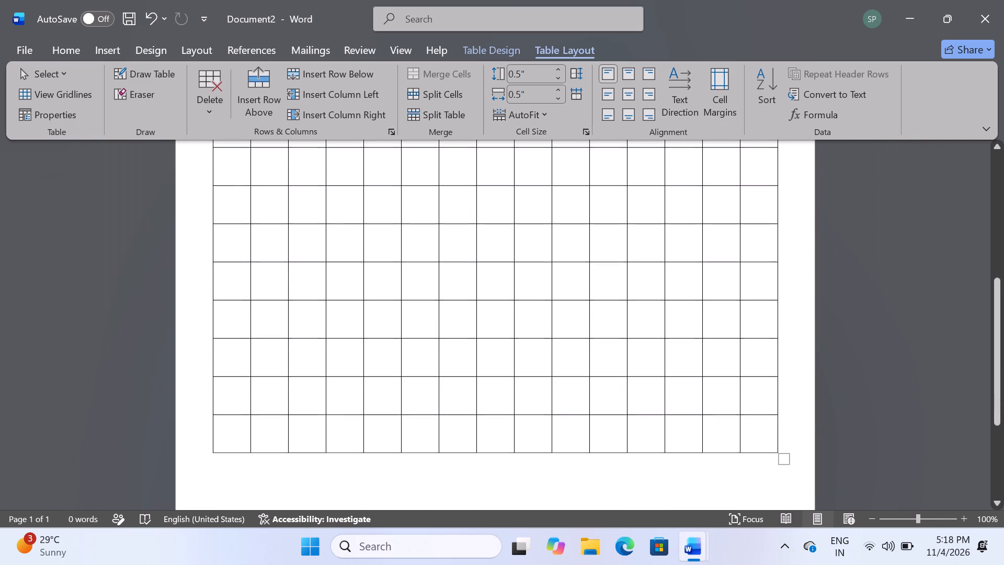
Merge the 6-by-6 block of cells in the table's bottom-left corner into one cell.
{"action": "scroll", "coordinate": [398, 408], "scroll_direction": "up", "scroll_amount": 1}
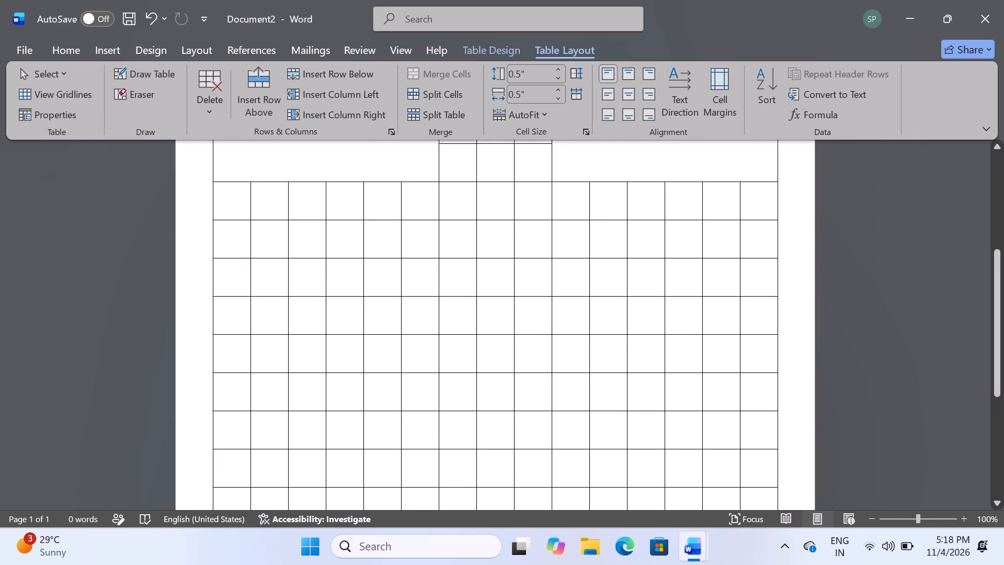
{"action": "left_click_drag", "start_coordinate": [236, 317], "coordinate": [420, 324]}
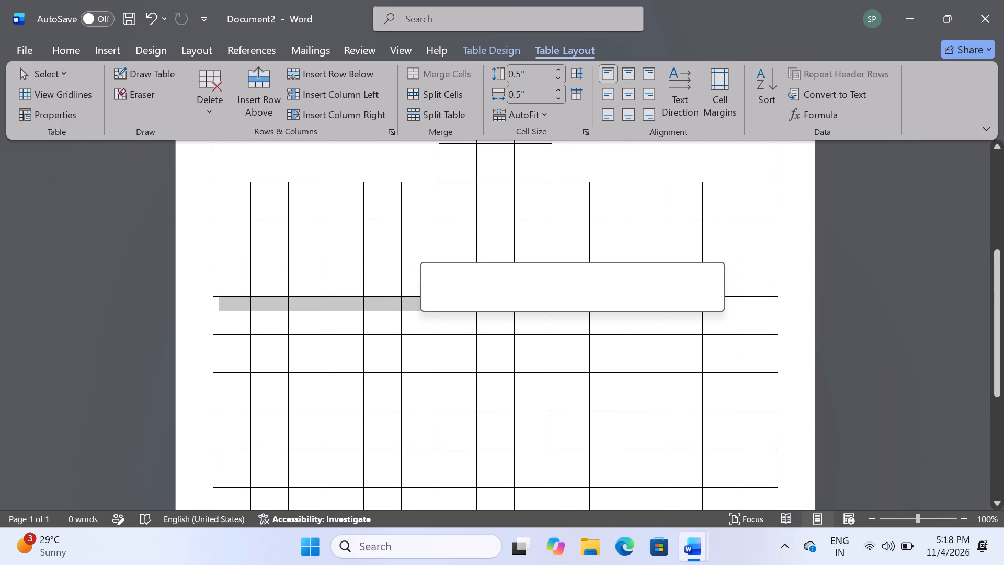
{"action": "scroll", "coordinate": [428, 470], "scroll_direction": "down", "scroll_amount": 1}
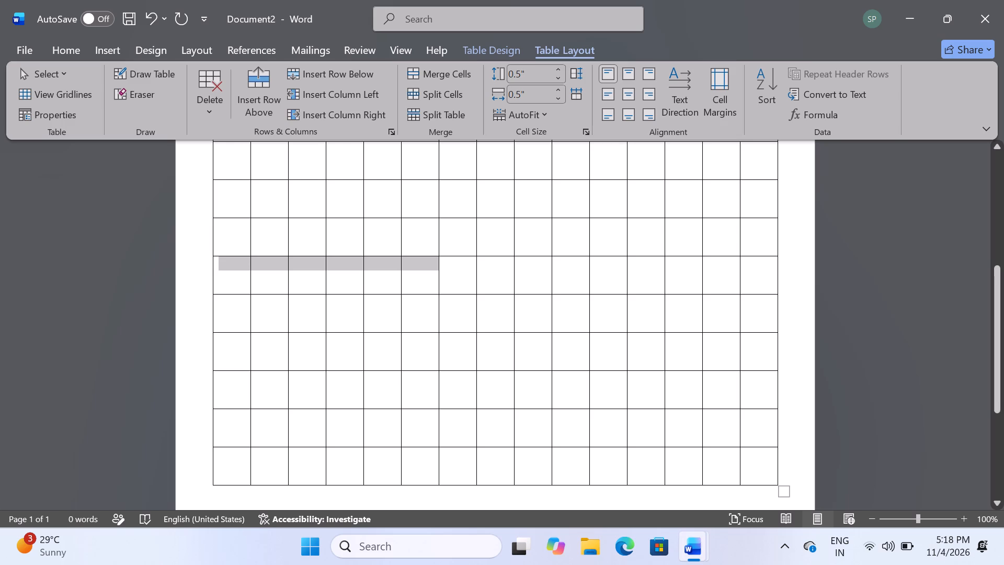
{"action": "left_click", "coordinate": [417, 465], "text": "shift"}
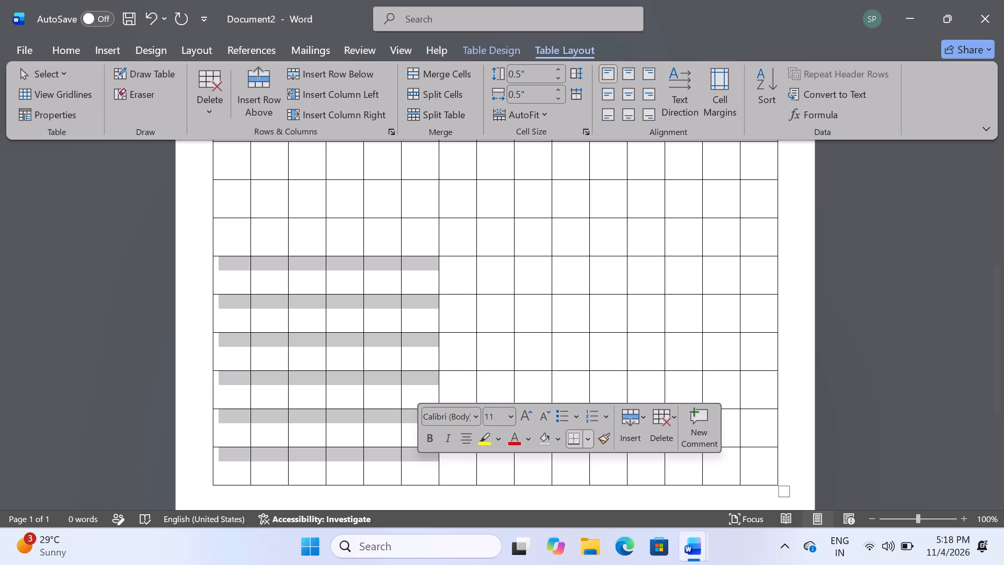
{"action": "left_click", "coordinate": [443, 79]}
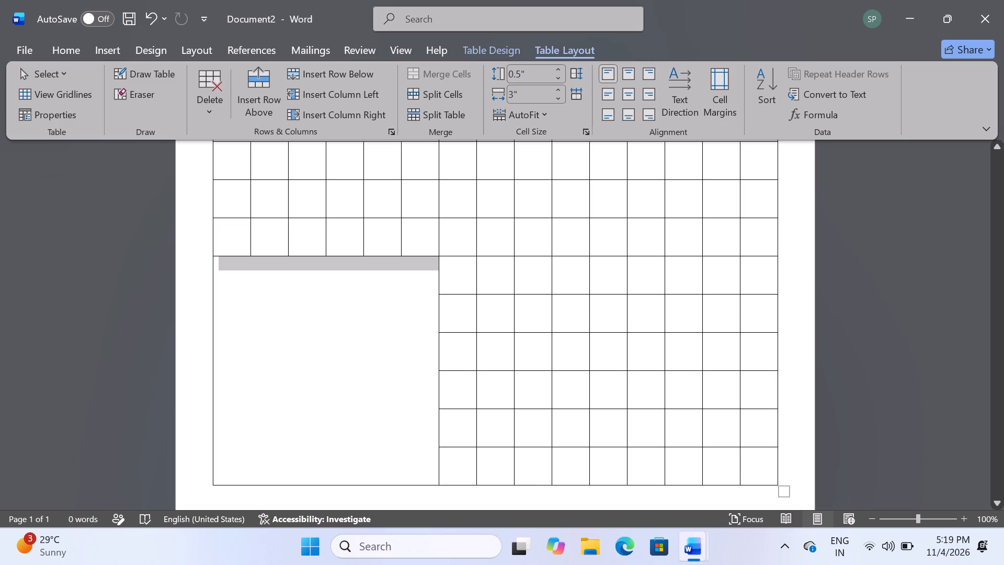
Merge the 6-by-6 block of cells in the table's bottom-right corner into one cell.
{"action": "left_click_drag", "start_coordinate": [573, 268], "coordinate": [725, 273]}
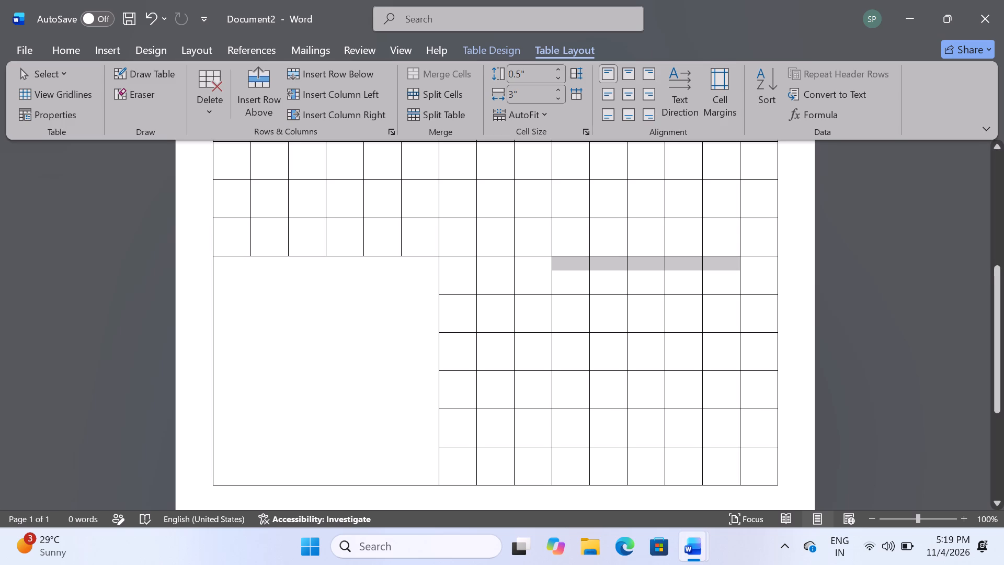
{"action": "left_click_drag", "start_coordinate": [725, 273], "coordinate": [762, 489]}
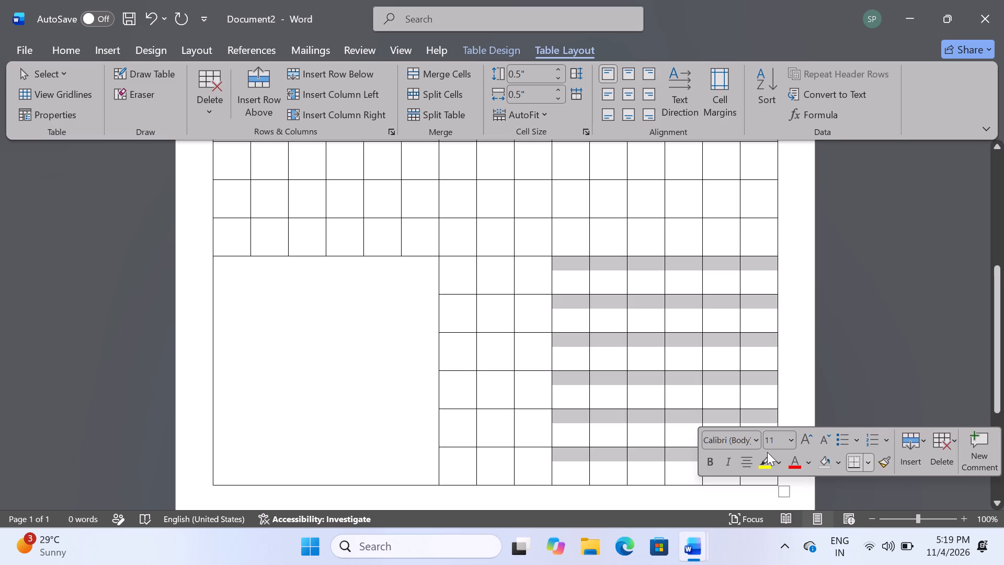
{"action": "left_click", "coordinate": [432, 74]}
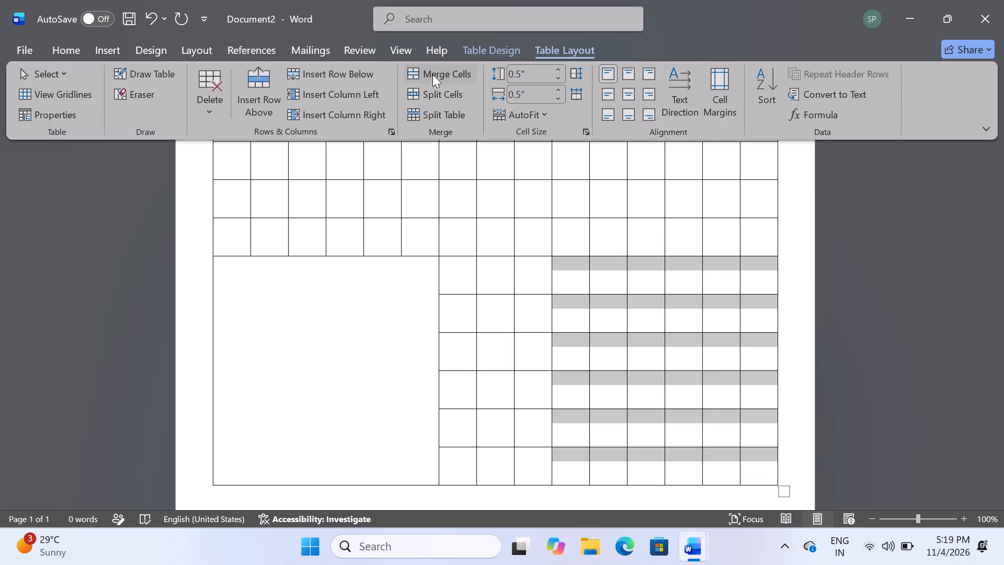
{"action": "left_click", "coordinate": [402, 341]}
Merge the 3-by-3 block of cells at the centre of the table into one cell.
{"action": "scroll", "coordinate": [402, 341], "scroll_direction": "down", "scroll_amount": 2, "text": "ctrl"}
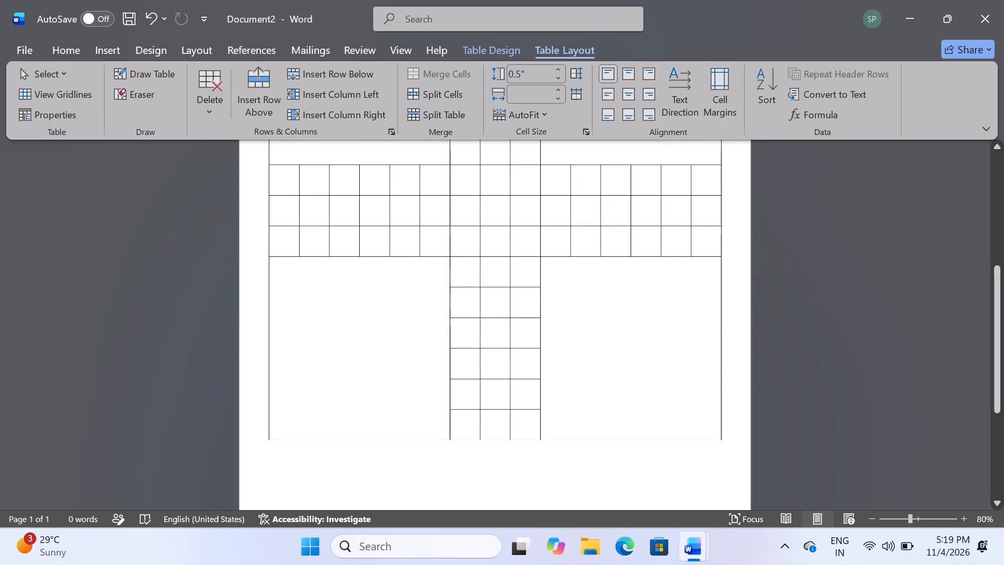
{"action": "scroll", "coordinate": [402, 341], "scroll_direction": "up", "scroll_amount": 1}
{"action": "left_click_drag", "start_coordinate": [467, 209], "coordinate": [515, 206]}
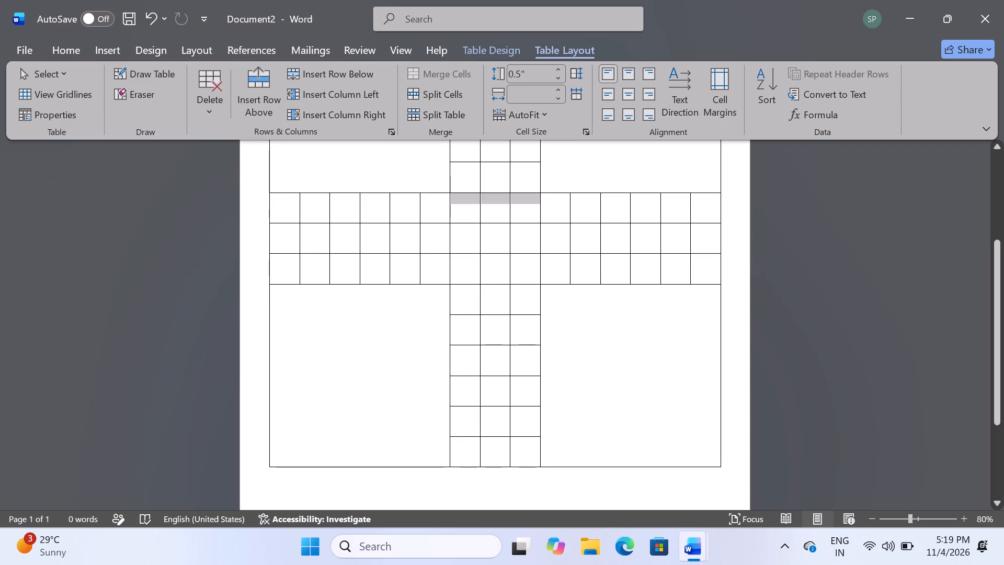
{"action": "left_click_drag", "start_coordinate": [515, 206], "coordinate": [522, 269]}
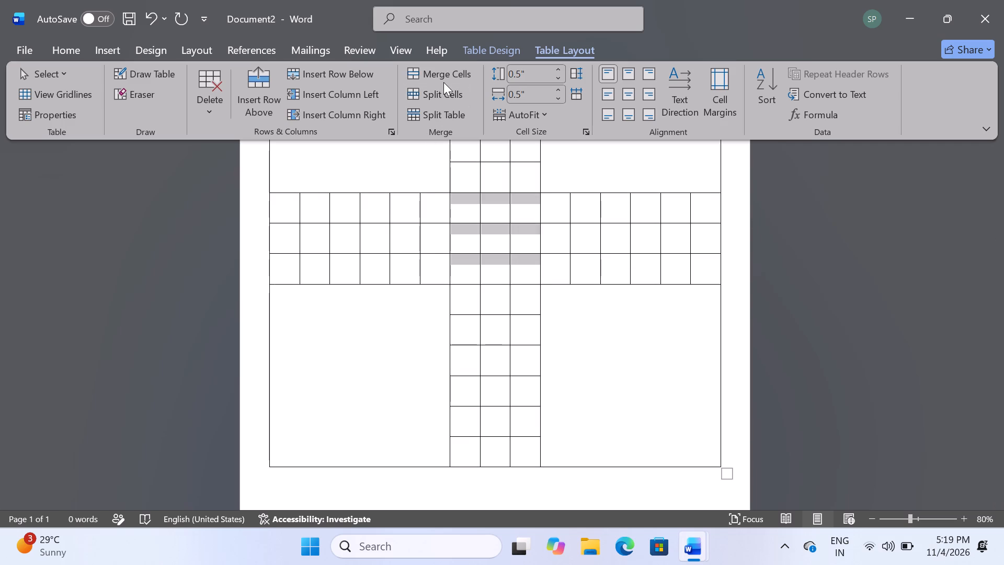
{"action": "left_click", "coordinate": [443, 80]}
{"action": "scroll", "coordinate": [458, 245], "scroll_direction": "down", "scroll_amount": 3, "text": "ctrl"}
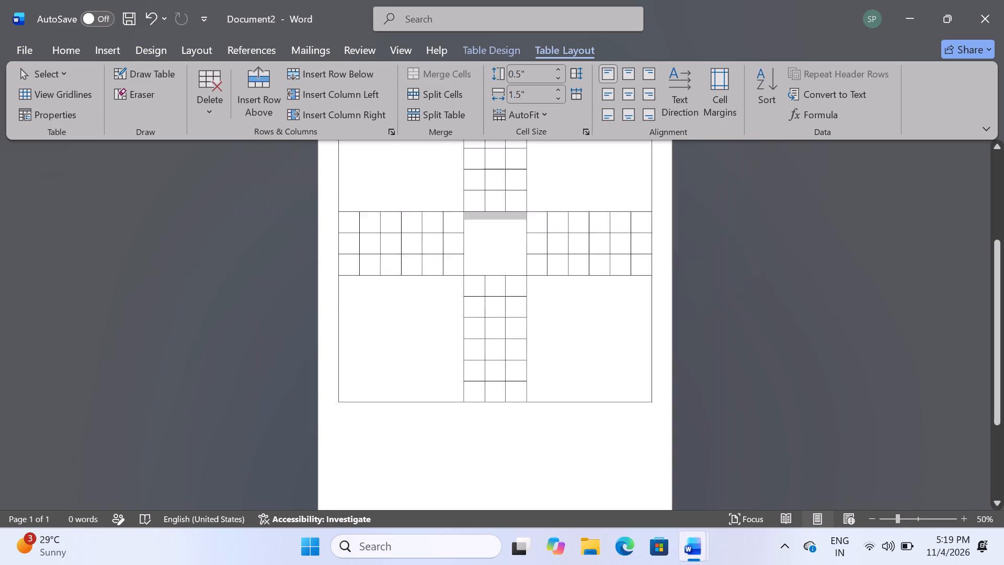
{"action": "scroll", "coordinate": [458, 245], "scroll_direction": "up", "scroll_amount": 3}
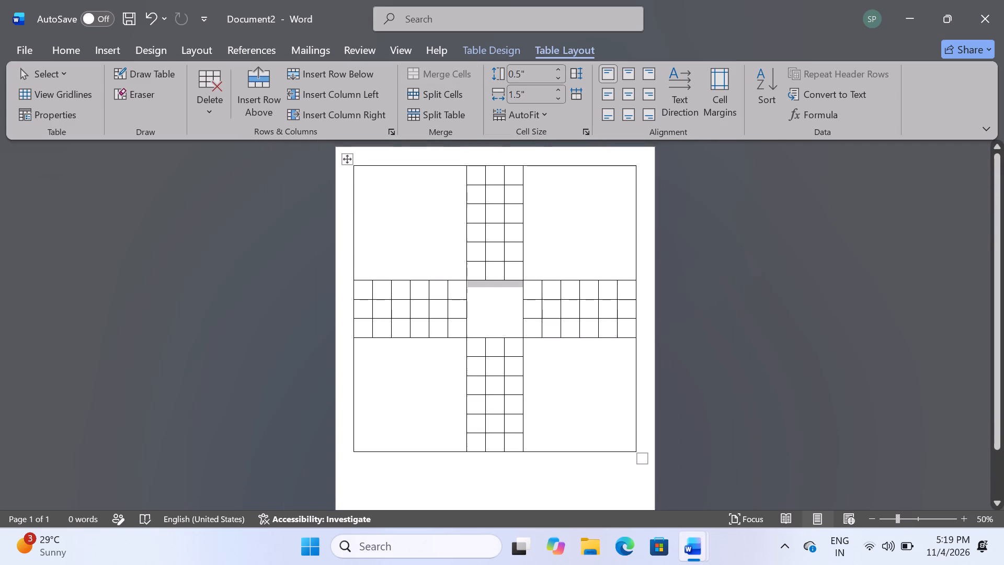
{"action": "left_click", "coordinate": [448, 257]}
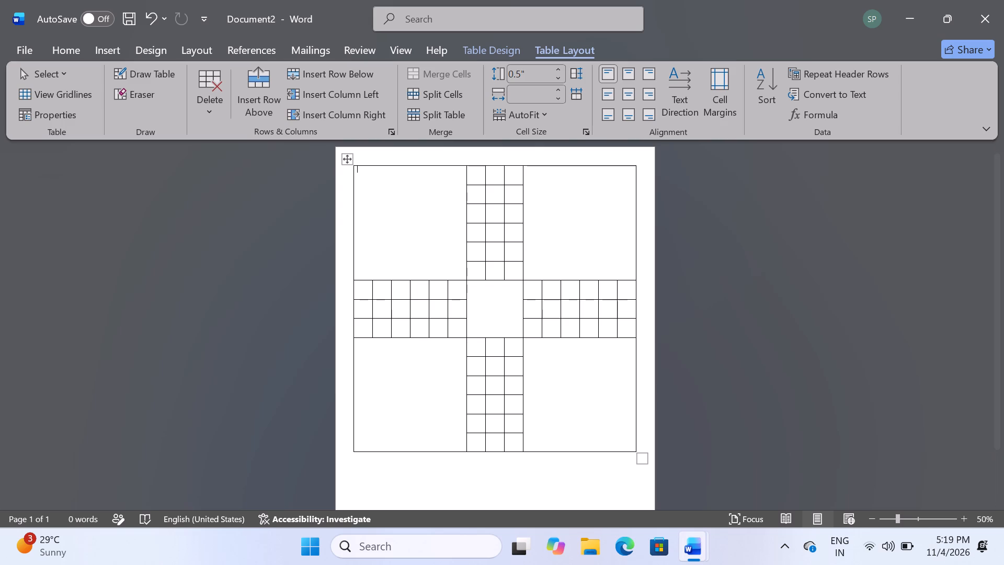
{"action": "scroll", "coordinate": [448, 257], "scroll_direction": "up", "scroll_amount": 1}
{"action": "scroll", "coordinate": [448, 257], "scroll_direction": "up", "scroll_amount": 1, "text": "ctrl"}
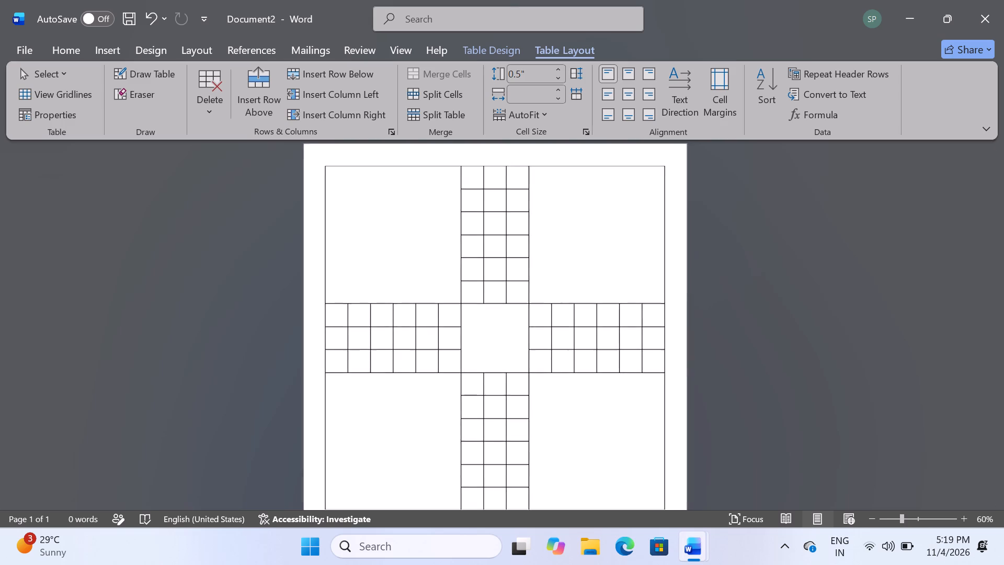
Draw a rounded rectangle about 2.35" high and 2.25" wide inside the table's top-left merged cell.
{"action": "scroll", "coordinate": [448, 257], "scroll_direction": "up", "scroll_amount": 1}
{"action": "scroll", "coordinate": [448, 257], "scroll_direction": "up", "scroll_amount": 4, "text": "ctrl"}
{"action": "scroll", "coordinate": [448, 257], "scroll_direction": "up", "scroll_amount": 1}
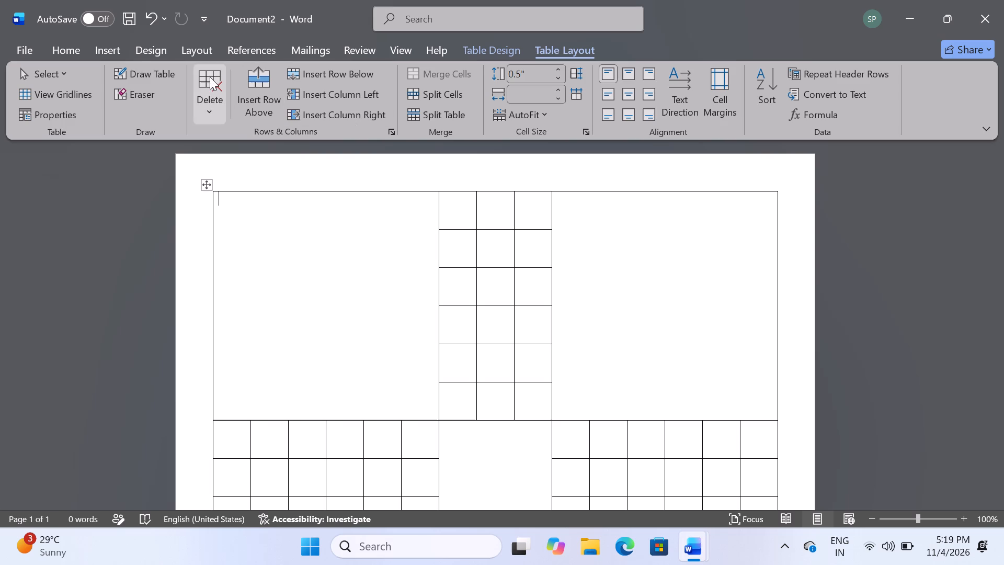
{"action": "left_click", "coordinate": [120, 53]}
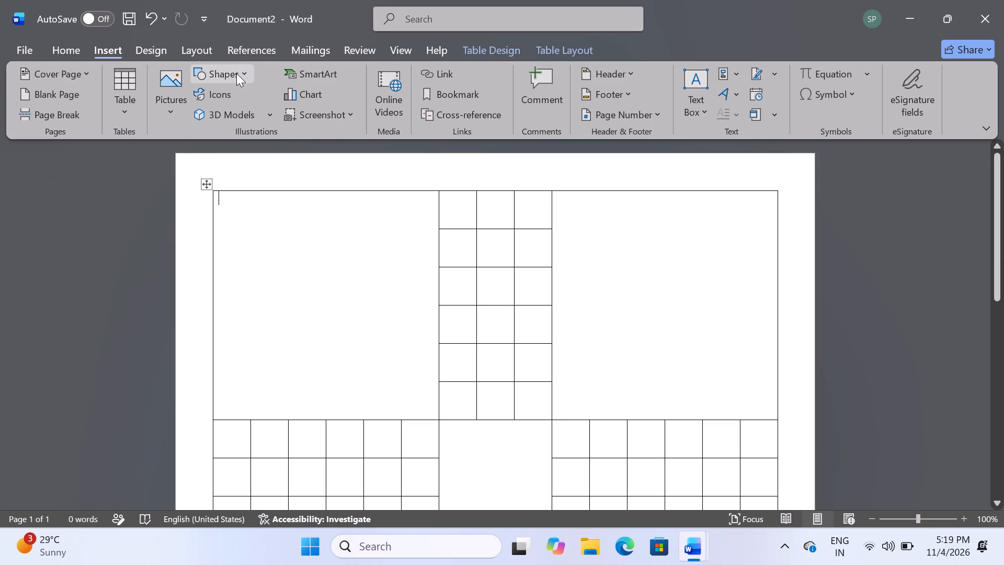
{"action": "left_click", "coordinate": [236, 73]}
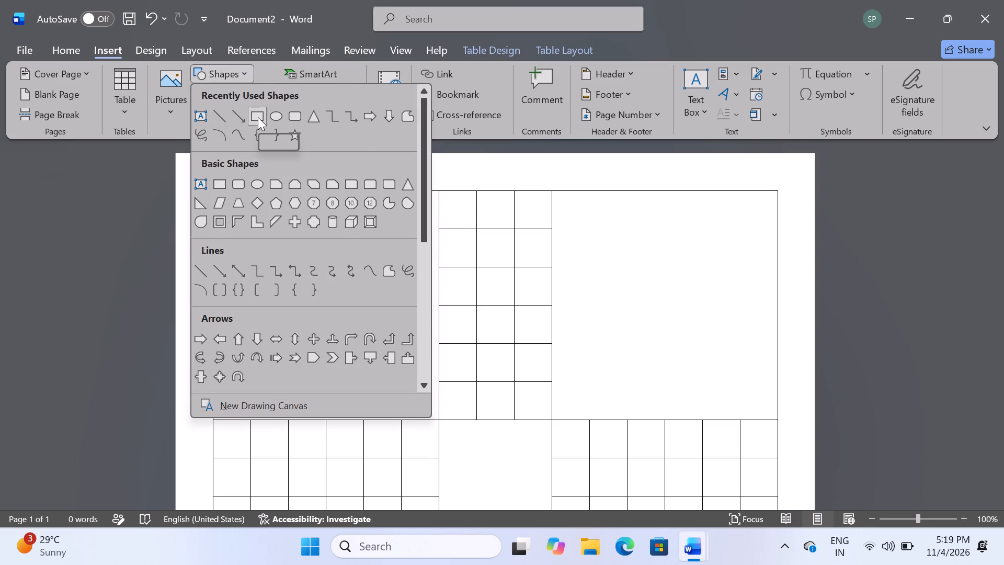
{"action": "left_click", "coordinate": [236, 187]}
{"action": "left_click_drag", "start_coordinate": [239, 216], "coordinate": [340, 270]}
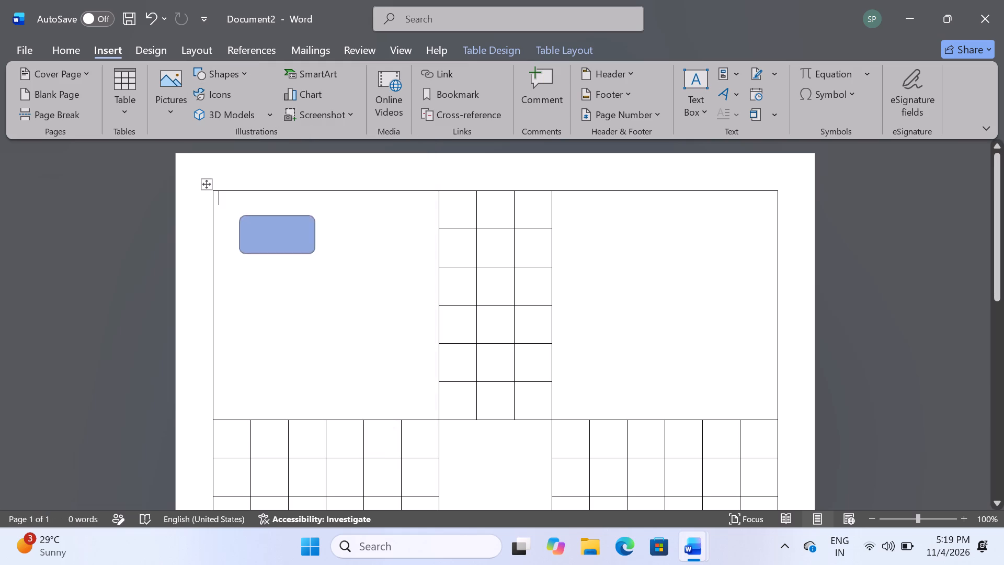
{"action": "left_click_drag", "start_coordinate": [340, 270], "coordinate": [403, 382]}
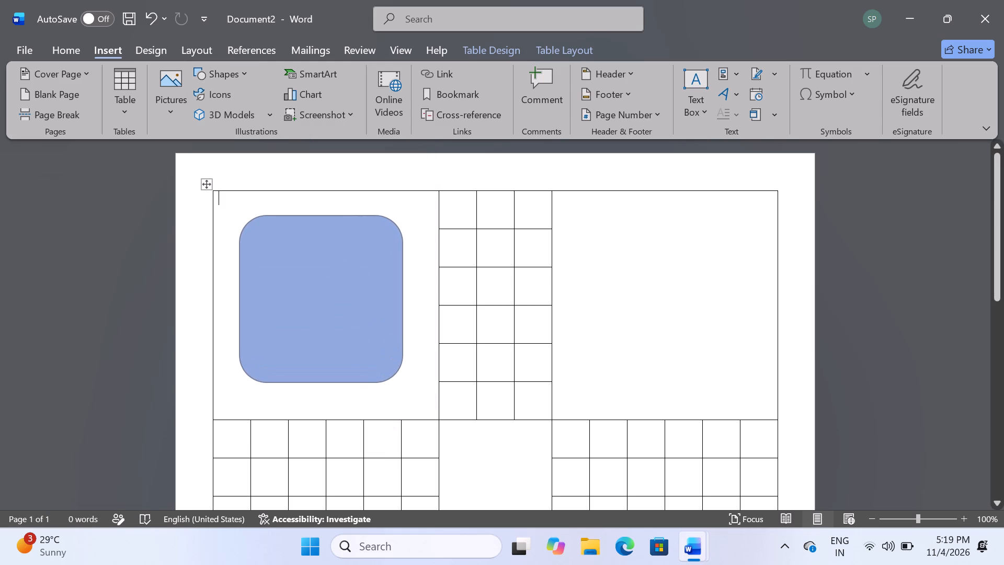
{"action": "left_click_drag", "start_coordinate": [403, 382], "coordinate": [409, 393]}
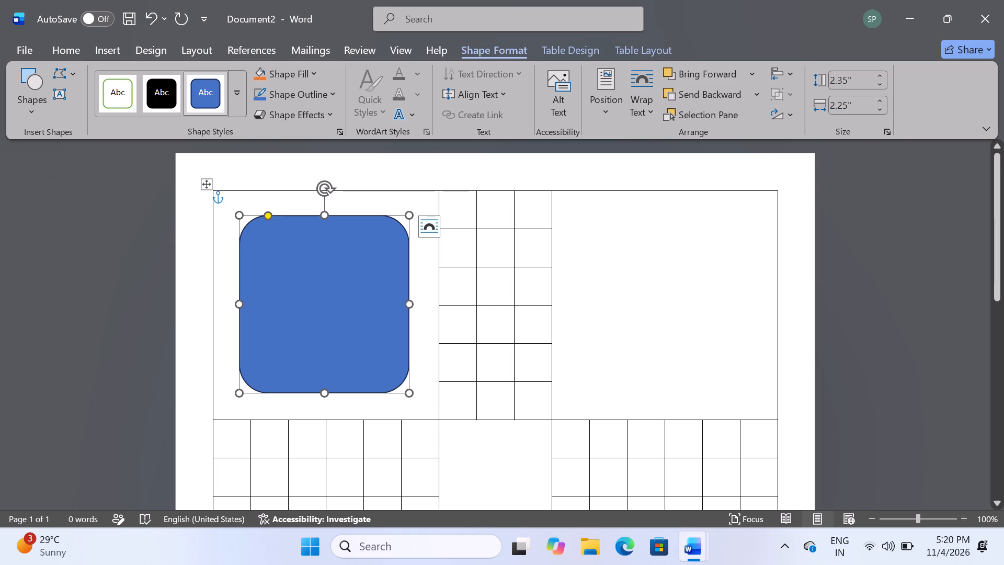
{"action": "left_click_drag", "start_coordinate": [234, 444], "coordinate": [415, 440]}
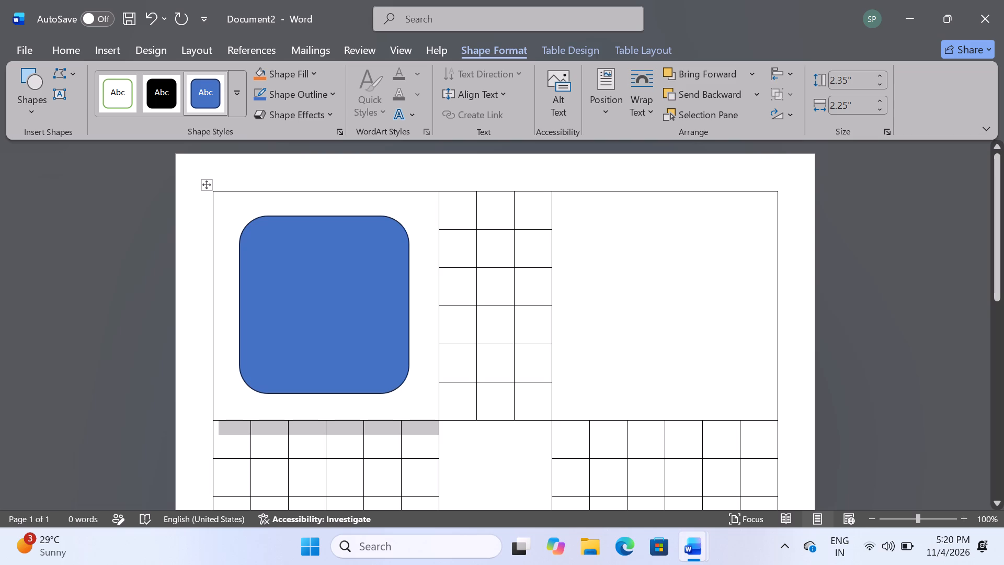
Set the rounded rectangle's height and width to 2" each.
{"action": "left_click", "coordinate": [368, 319]}
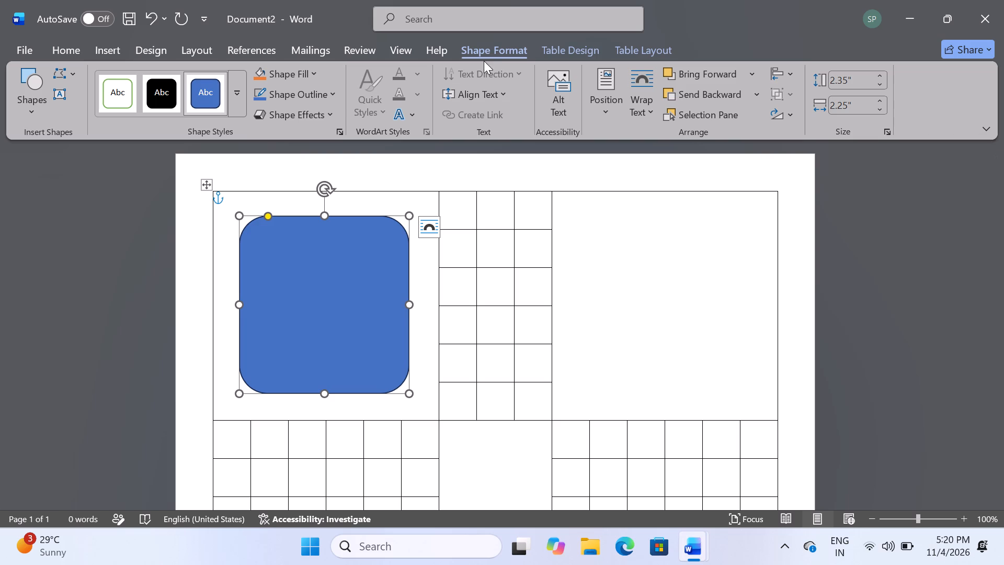
{"action": "left_click", "coordinate": [848, 77]}
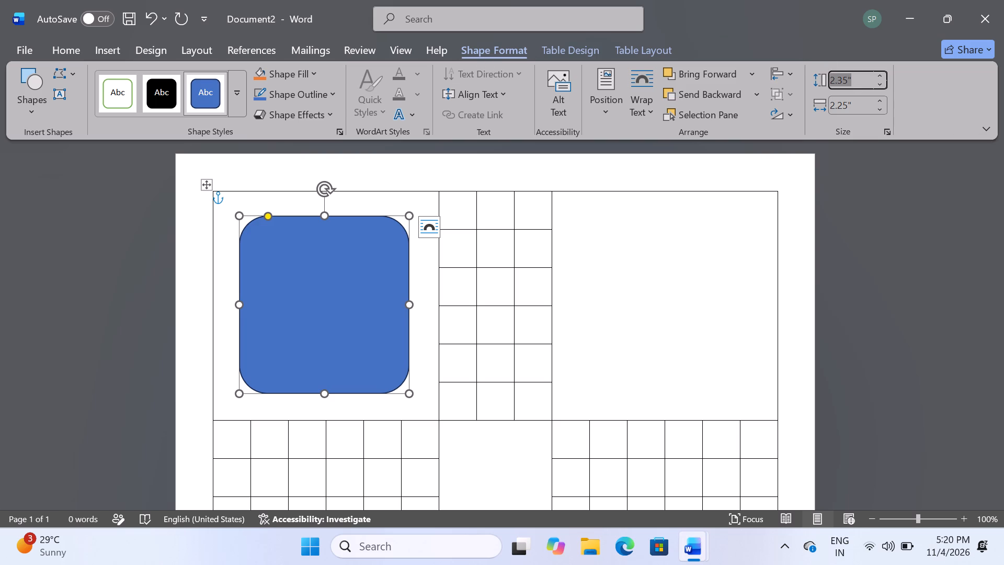
{"action": "key", "text": "2"}
{"action": "key", "text": "Tab"}
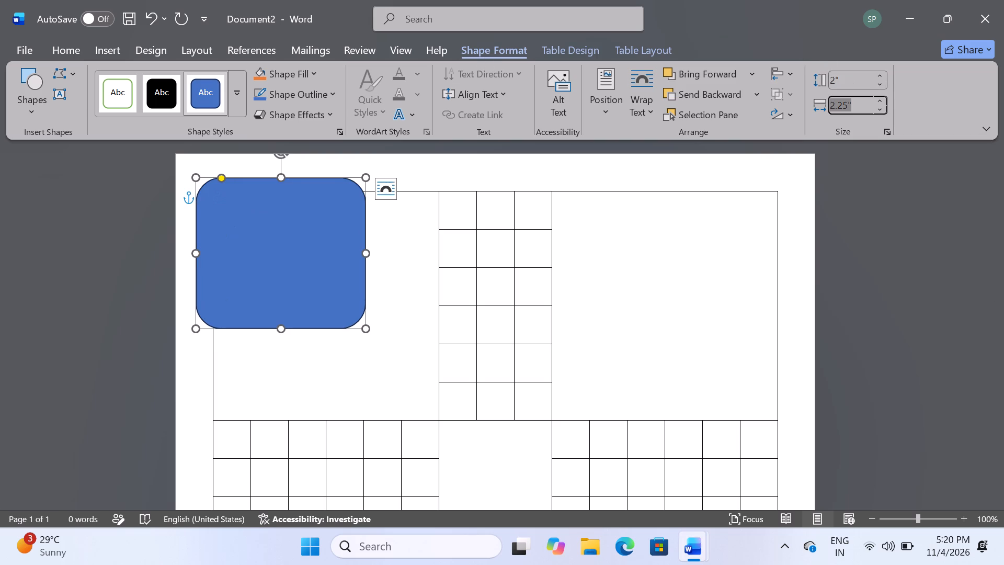
{"action": "key", "text": "2"}
{"action": "key", "text": "Return"}
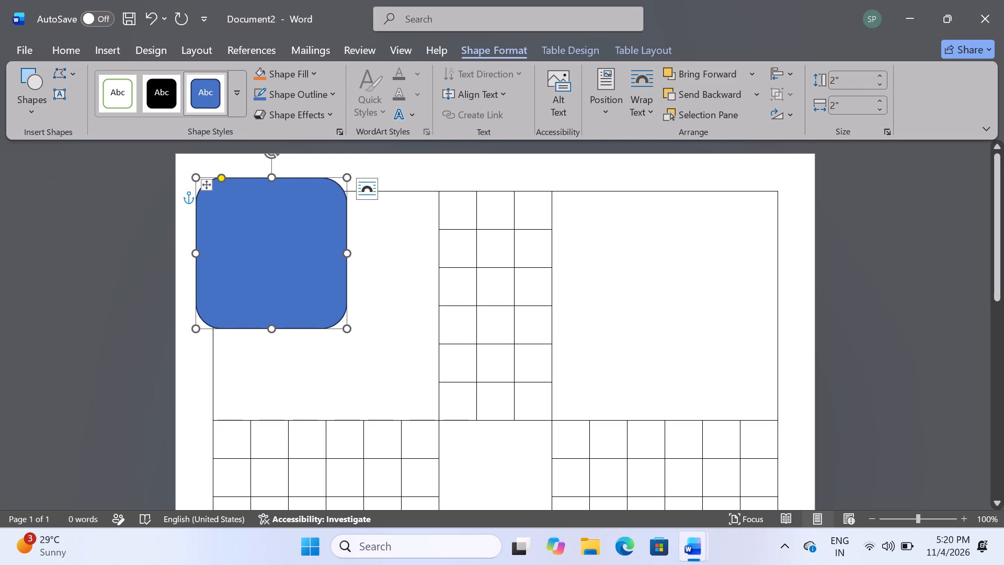
Move the rounded square to the middle of the top-left merged cell and reduce its corner rounding.
{"action": "left_click_drag", "start_coordinate": [281, 269], "coordinate": [333, 329]}
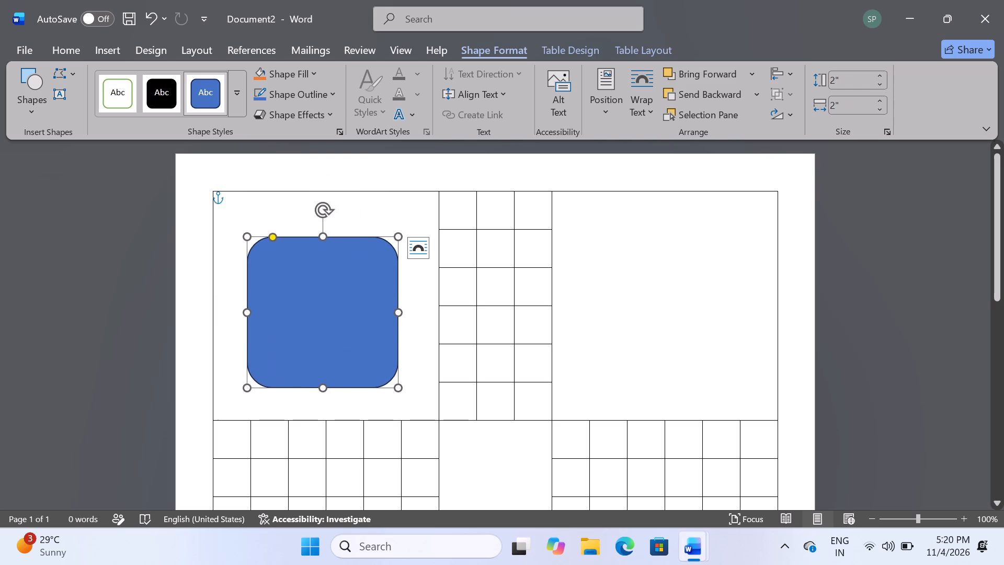
{"action": "left_click_drag", "start_coordinate": [273, 238], "coordinate": [262, 236]}
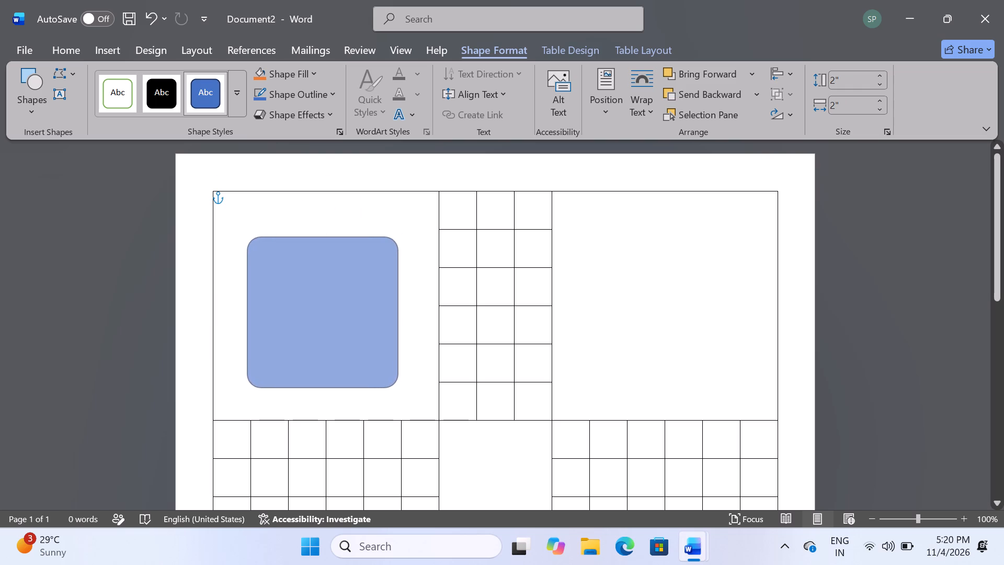
{"action": "left_click_drag", "start_coordinate": [262, 236], "coordinate": [260, 234]}
{"action": "left_click_drag", "start_coordinate": [312, 297], "coordinate": [311, 290]}
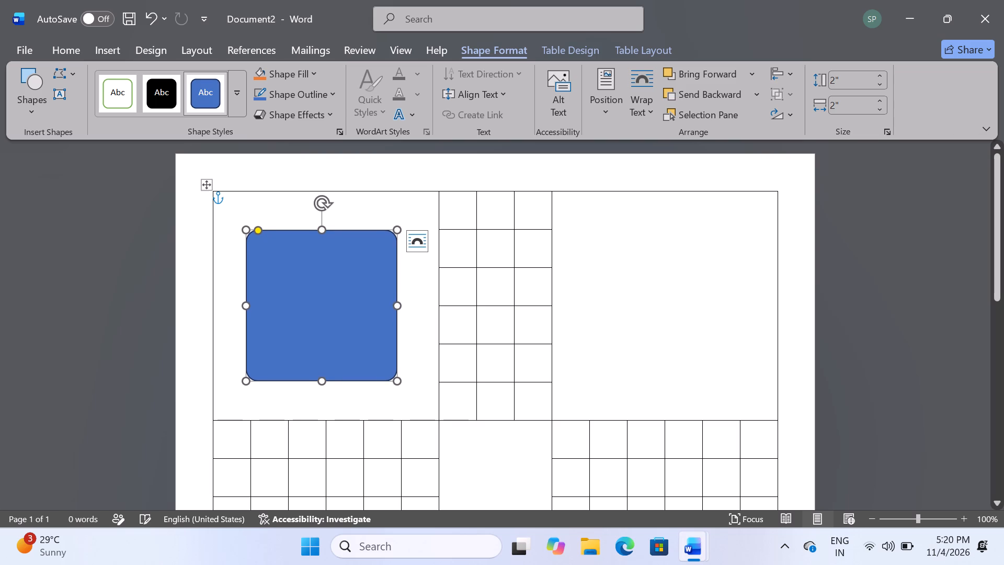
{"action": "left_click", "coordinate": [574, 308]}
{"action": "left_click", "coordinate": [352, 313]}
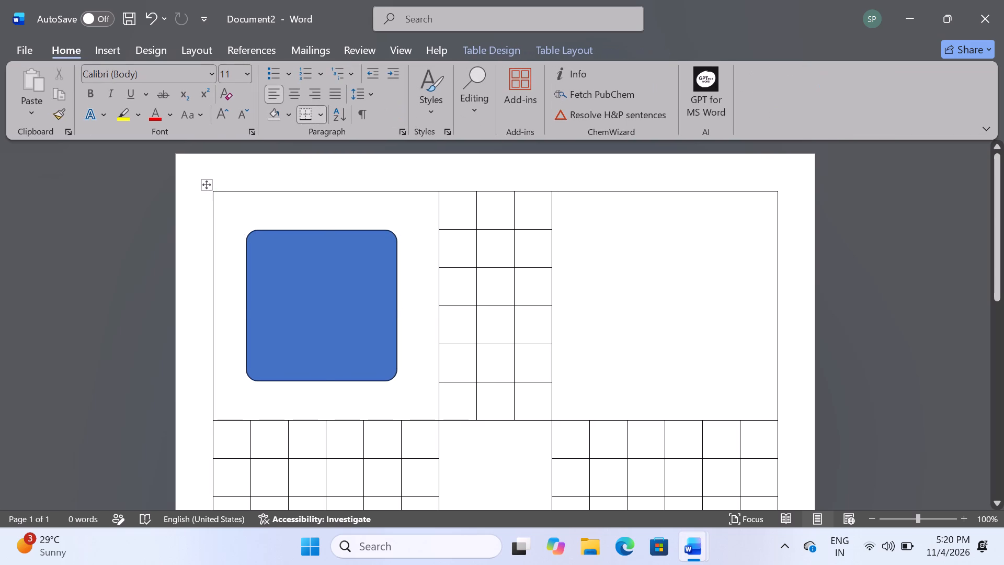
{"action": "key", "text": "Right"}
{"action": "key", "text": "Right"}
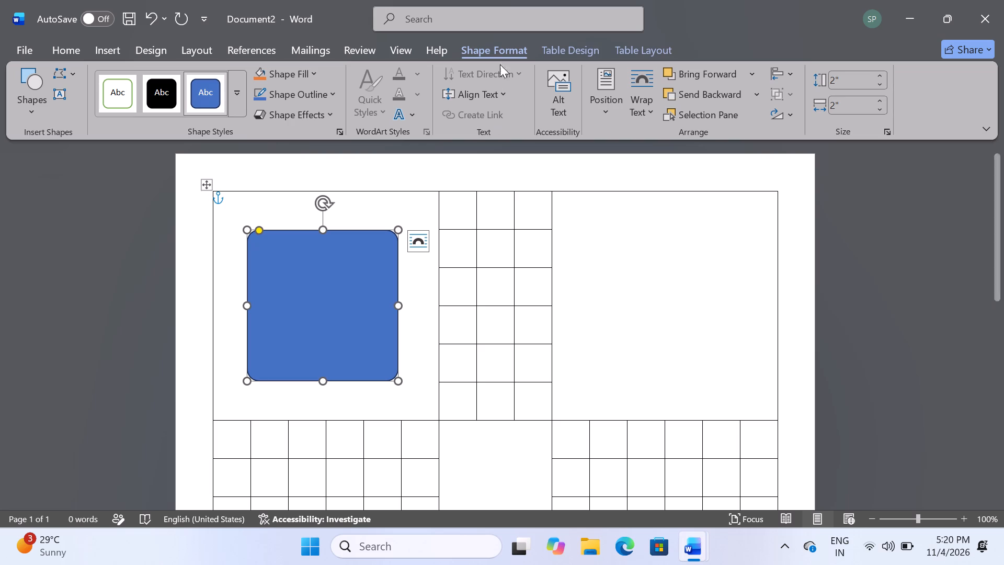
Format the rounded square with a white fill and a 1½ pt outline.
{"action": "left_click", "coordinate": [317, 71]}
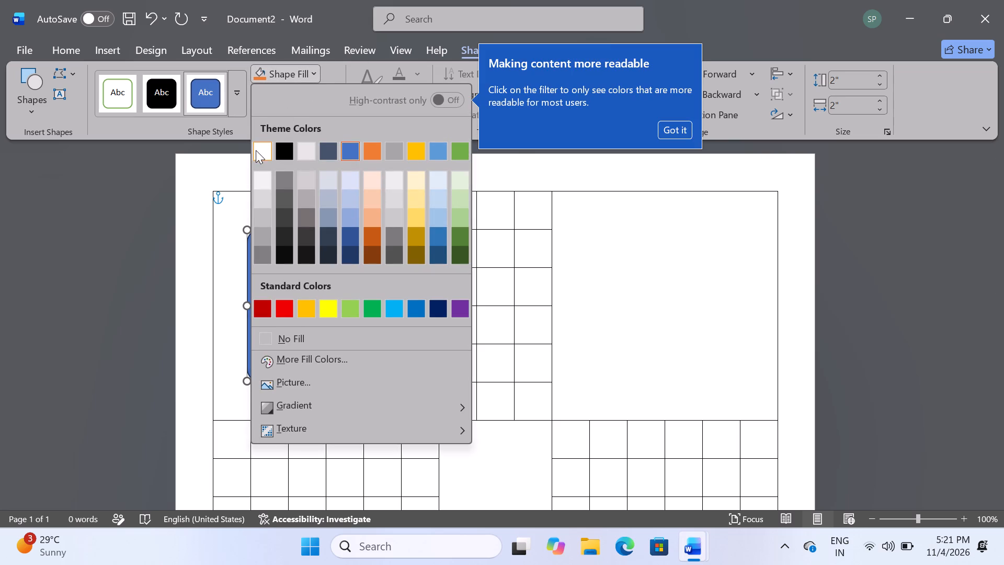
{"action": "left_click", "coordinate": [260, 152]}
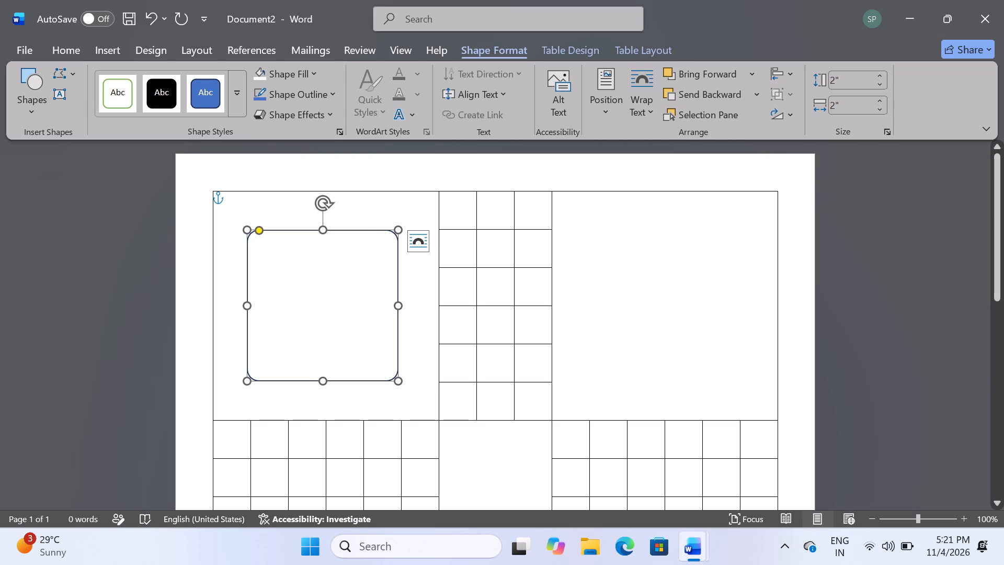
{"action": "left_click", "coordinate": [334, 98]}
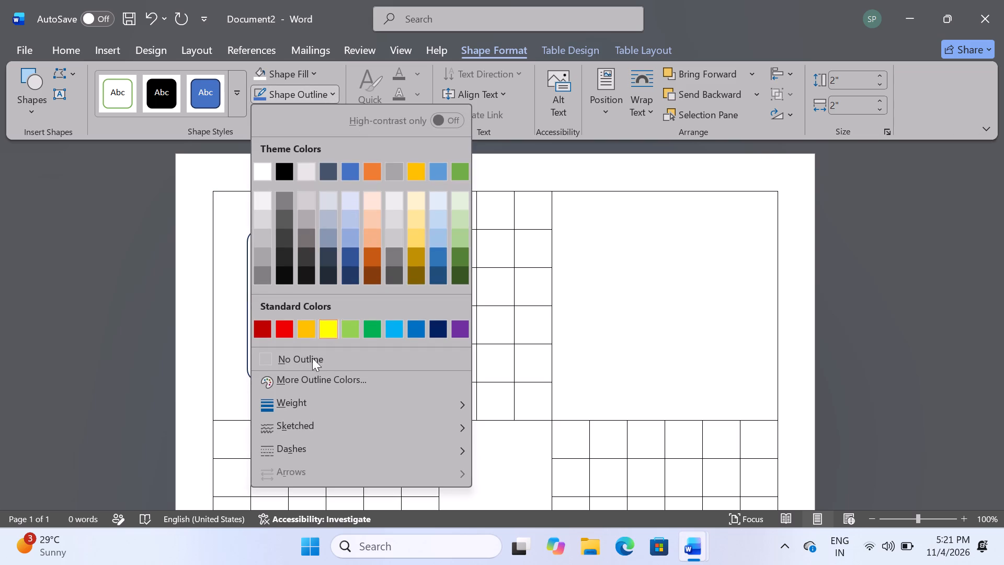
{"action": "left_click", "coordinate": [294, 401]}
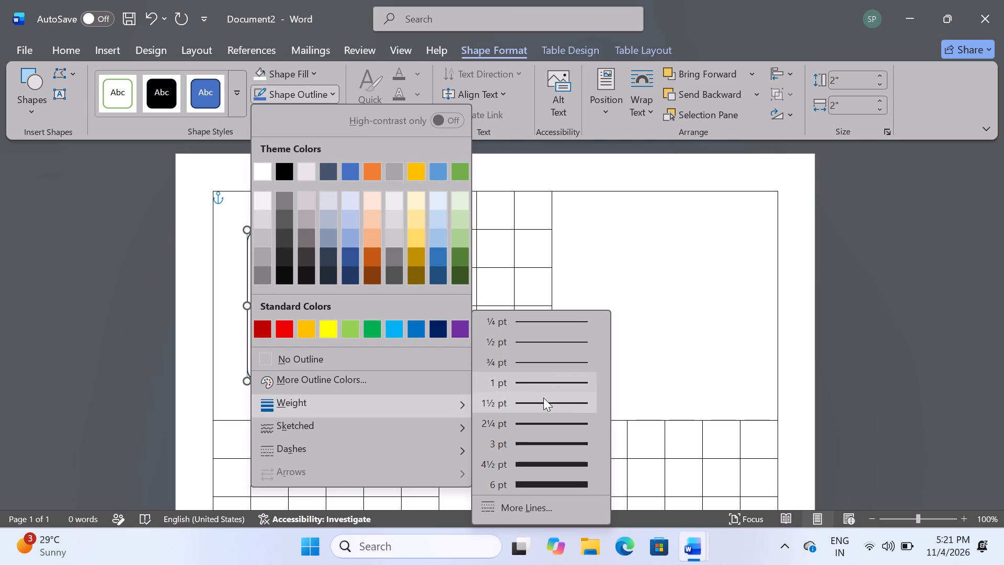
{"action": "left_click", "coordinate": [541, 400]}
{"action": "left_click", "coordinate": [607, 344]}
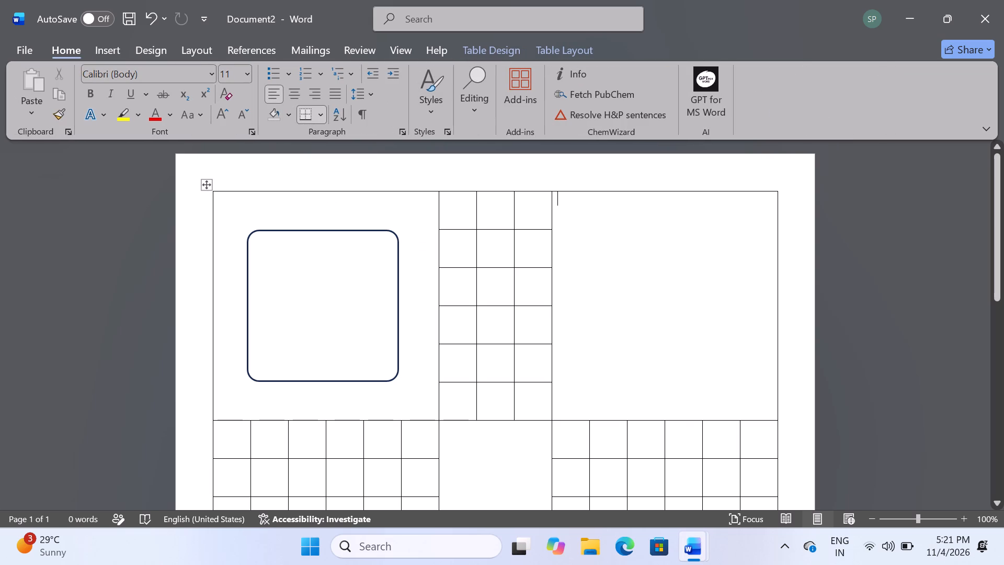
Draw a circle about 0.68" in diameter in the upper-left part of the rounded square.
{"action": "left_click", "coordinate": [109, 51]}
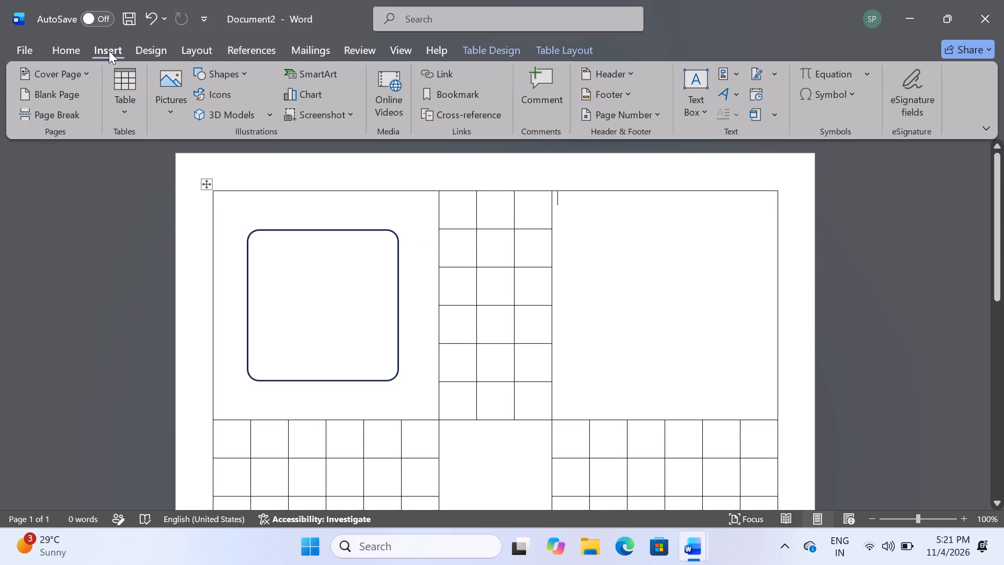
{"action": "left_click", "coordinate": [221, 70]}
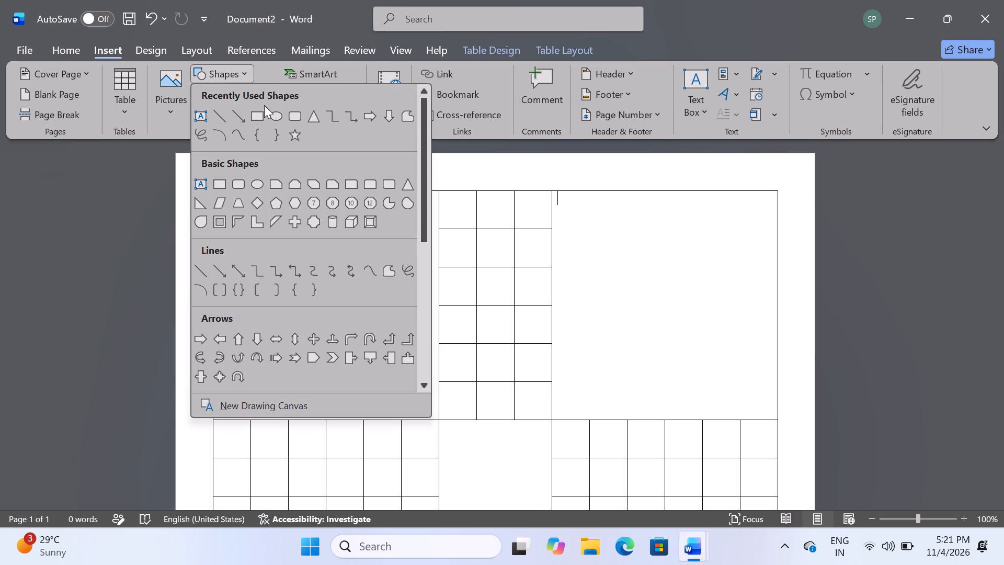
{"action": "left_click", "coordinate": [272, 115]}
{"action": "left_click_drag", "start_coordinate": [267, 248], "coordinate": [319, 299]}
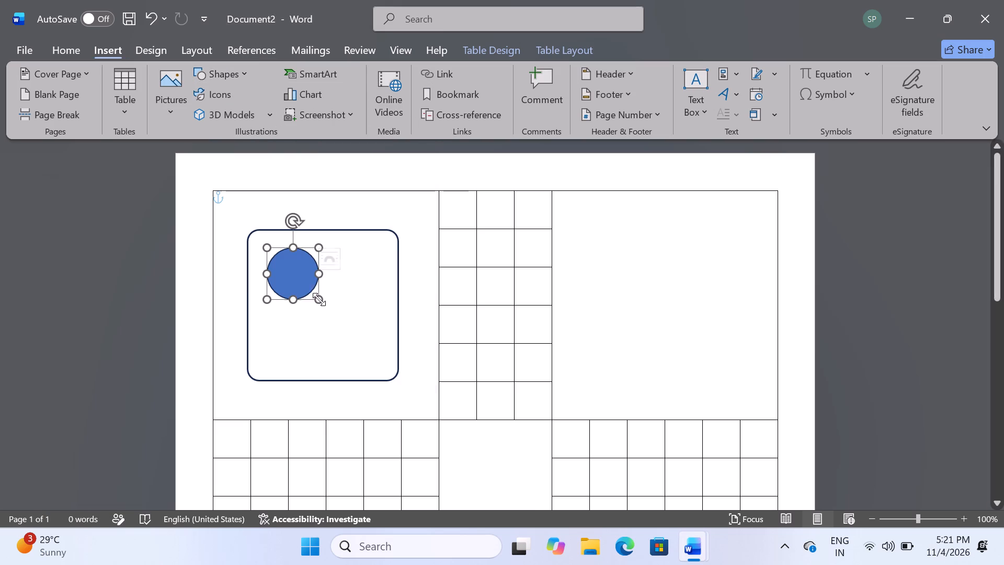
Duplicate the circle three times to form a two-by-two arrangement inside the rounded square.
{"action": "left_click_drag", "start_coordinate": [297, 286], "coordinate": [329, 284], "text": "ctrl"}
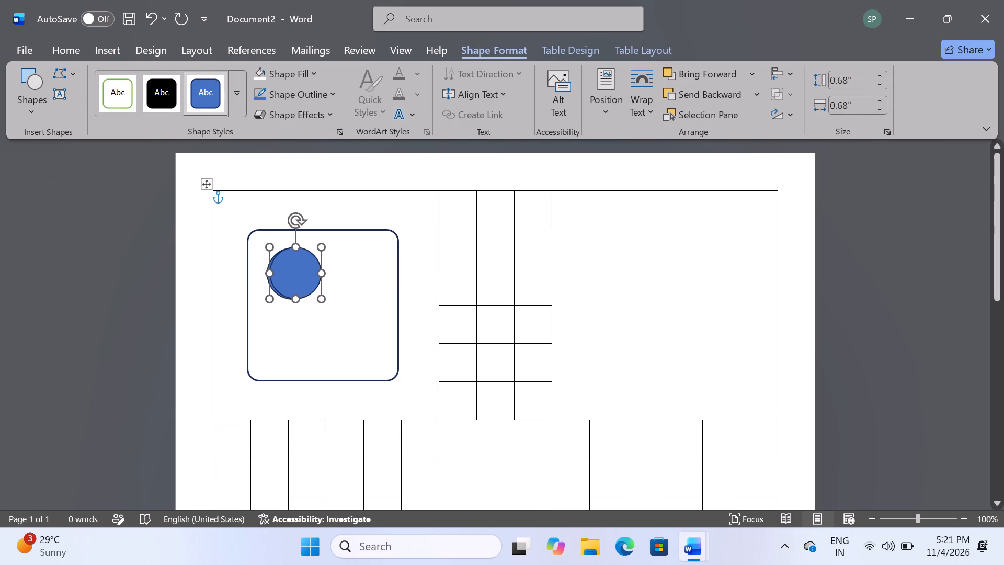
{"action": "left_click_drag", "start_coordinate": [329, 284], "coordinate": [363, 284], "text": "ctrl"}
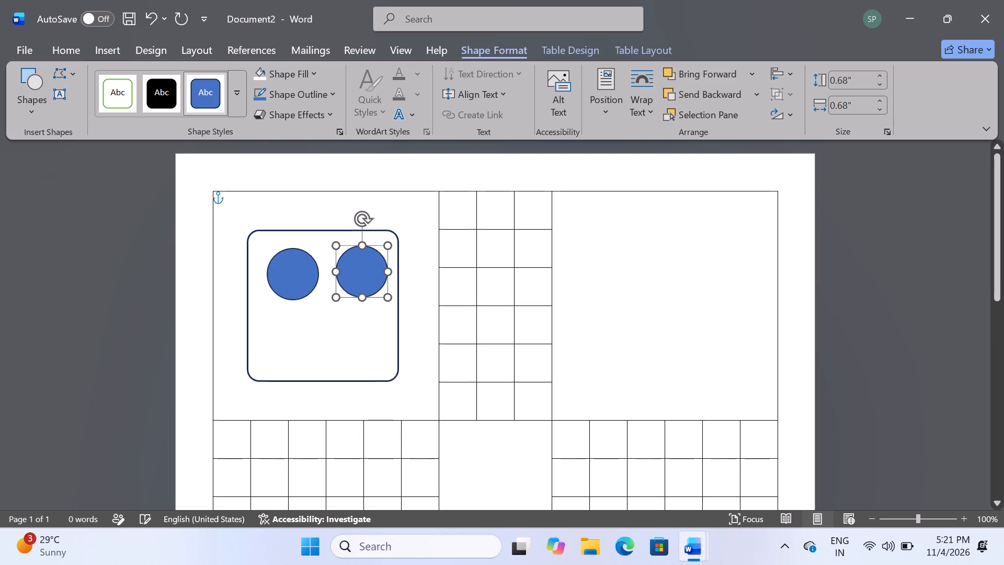
{"action": "left_click_drag", "start_coordinate": [363, 284], "coordinate": [358, 343], "text": "ctrl"}
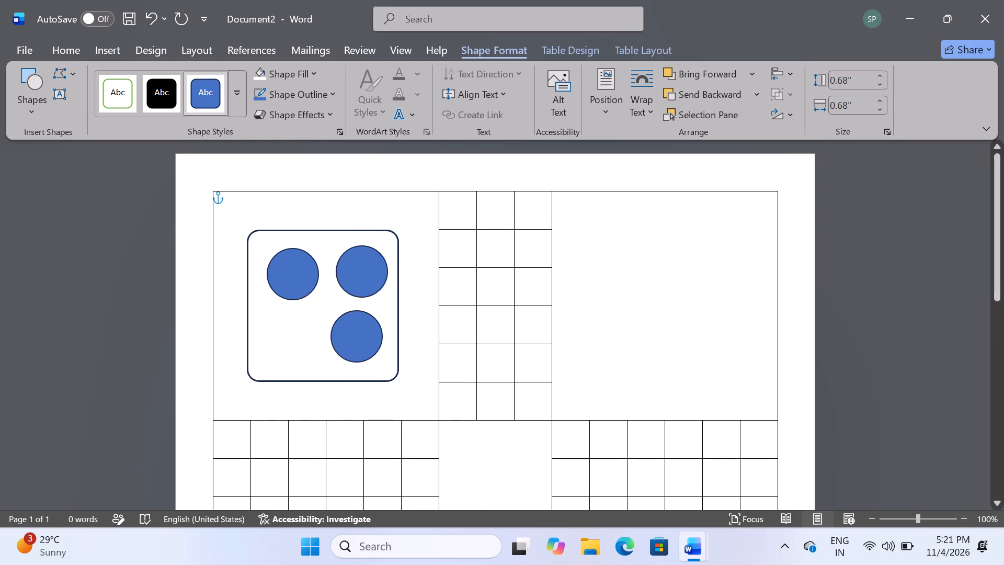
{"action": "left_click_drag", "start_coordinate": [358, 343], "coordinate": [358, 345], "text": "ctrl"}
{"action": "left_click_drag", "start_coordinate": [358, 345], "coordinate": [284, 345], "text": "ctrl"}
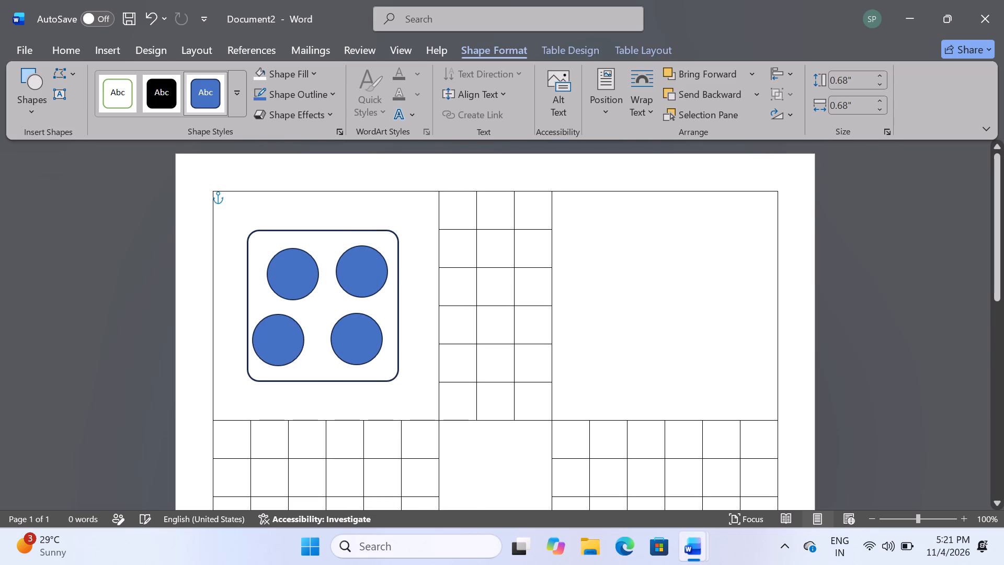
{"action": "left_click_drag", "start_coordinate": [284, 345], "coordinate": [296, 344], "text": "ctrl"}
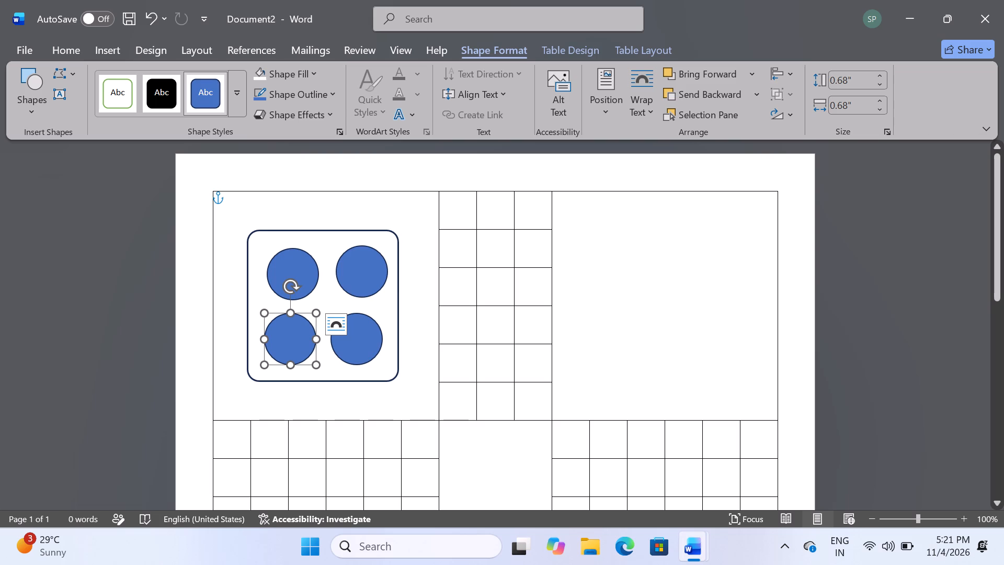
Nudge the lower-left circle up and to the right so it lines up beneath the upper-left circle.
{"action": "left_click", "coordinate": [456, 344]}
{"action": "left_click", "coordinate": [306, 275]}
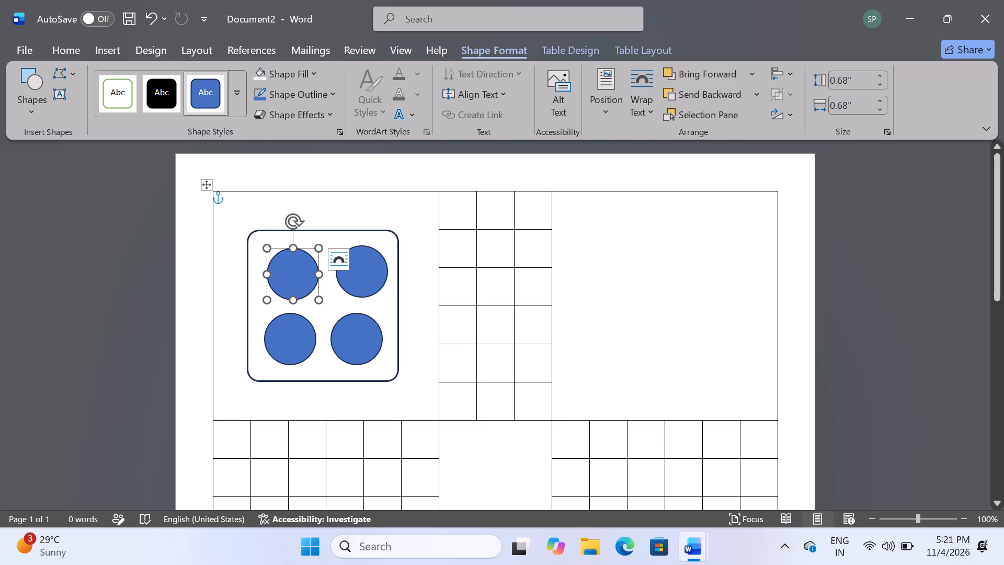
{"action": "left_click", "coordinate": [293, 333]}
{"action": "key", "text": "Right"}
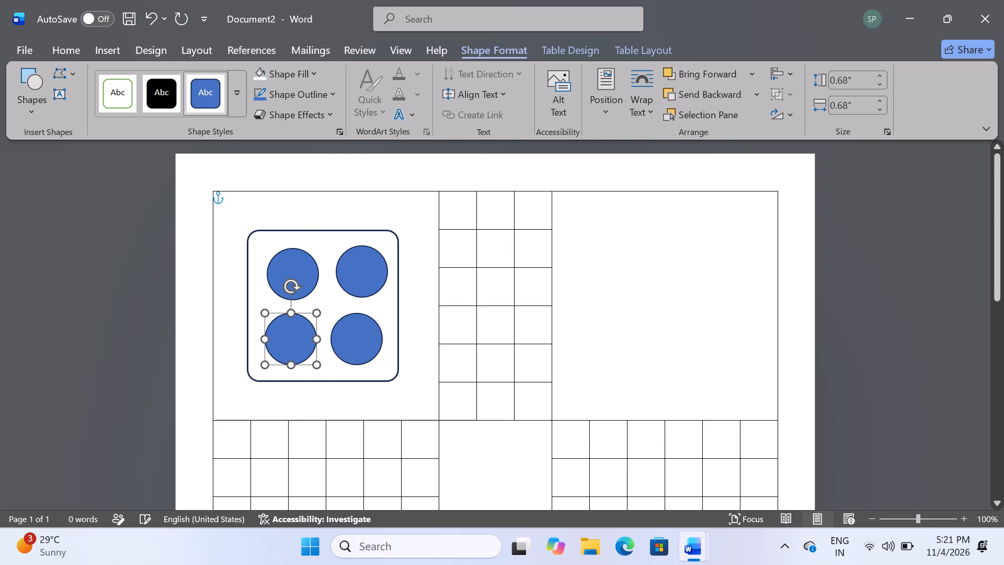
{"action": "key", "text": "Up"}
{"action": "key", "text": "Up"}
{"action": "key", "text": "Up"}
{"action": "key", "text": "Up"}
{"action": "key", "text": "Right"}
{"action": "key", "text": "Right"}
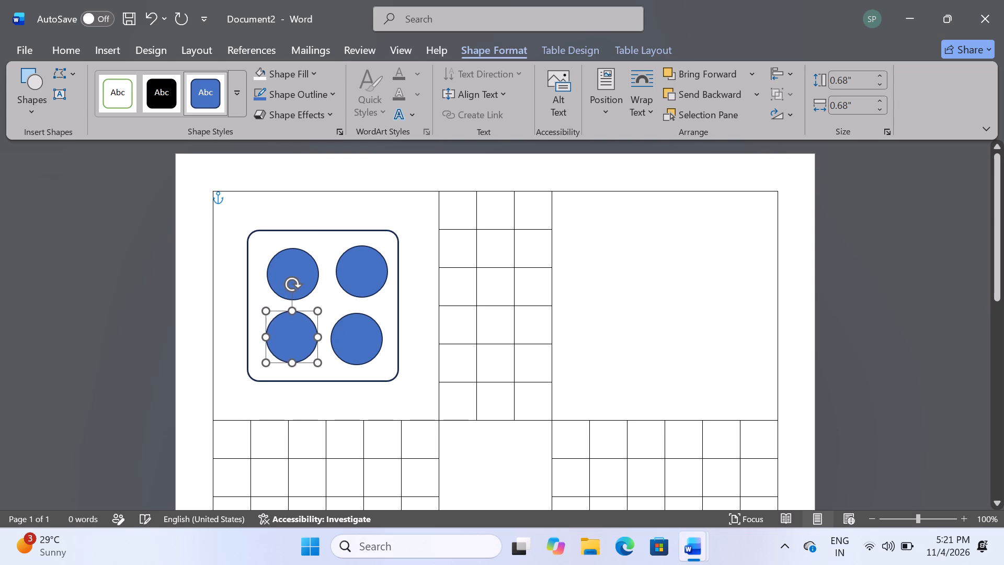
{"action": "key", "text": "Right"}
{"action": "key", "text": "Right"}
{"action": "left_click", "coordinate": [461, 317]}
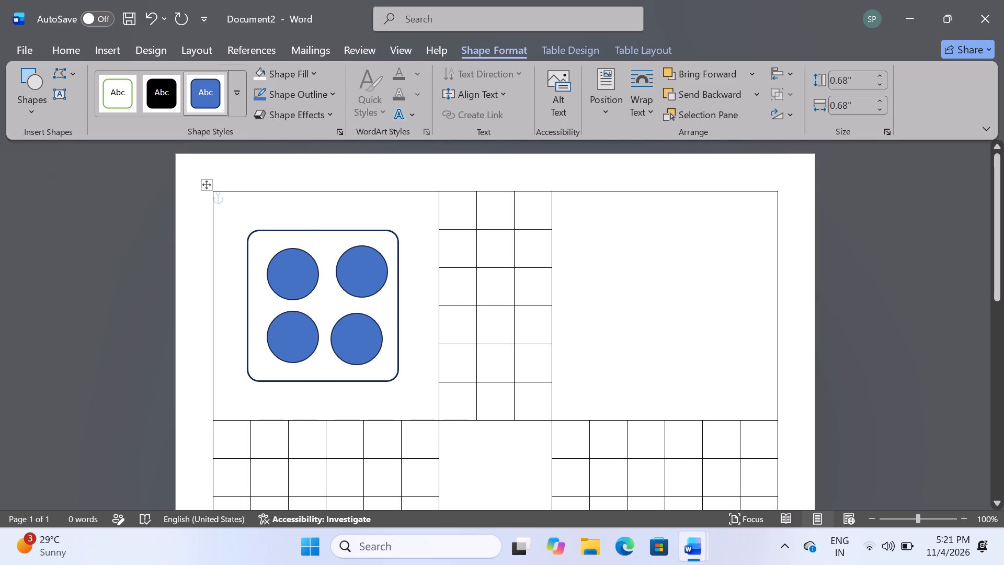
Nudge the lower-right circle up and to the right so it lines up beneath the upper-right circle.
{"action": "left_click", "coordinate": [362, 336]}
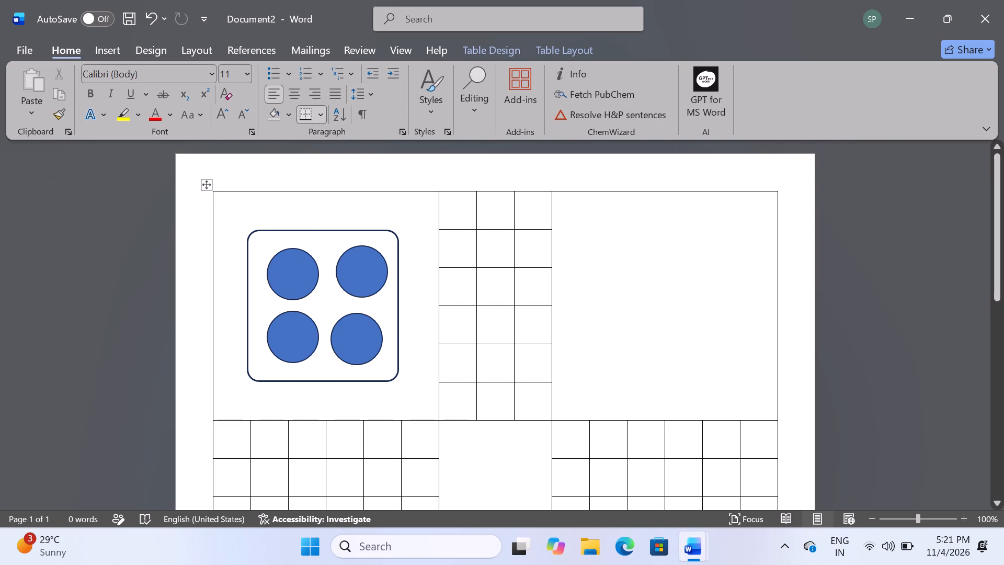
{"action": "key", "text": "Up"}
{"action": "key", "text": "Up"}
{"action": "key", "text": "Up"}
{"action": "key", "text": "Up"}
{"action": "key", "text": "Up"}
{"action": "key", "text": "Up"}
{"action": "key", "text": "Up"}
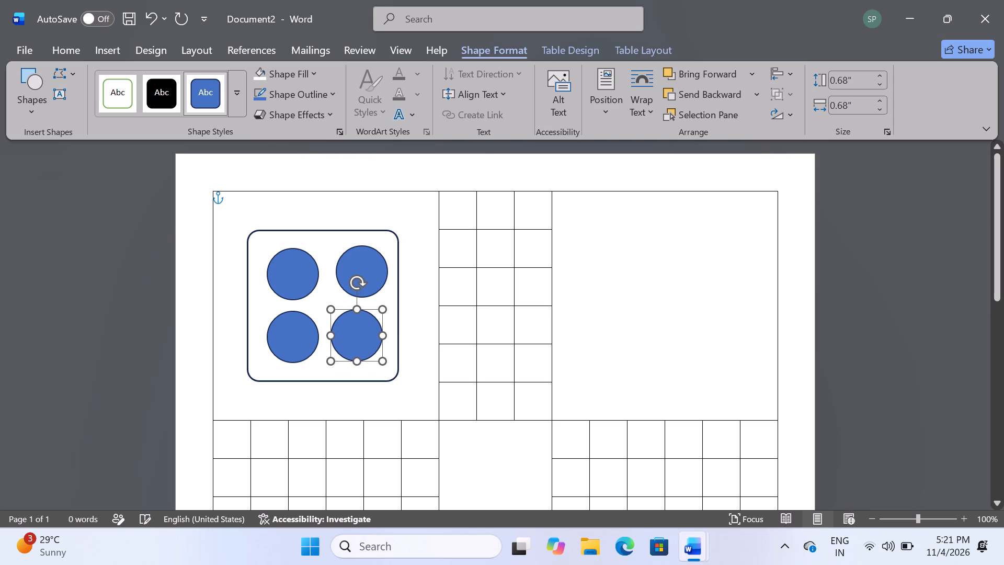
{"action": "key", "text": "Up"}
{"action": "key", "text": "Right"}
{"action": "key", "text": "Right"}
{"action": "key", "text": "Right"}
{"action": "key", "text": "Right"}
{"action": "key", "text": "Right"}
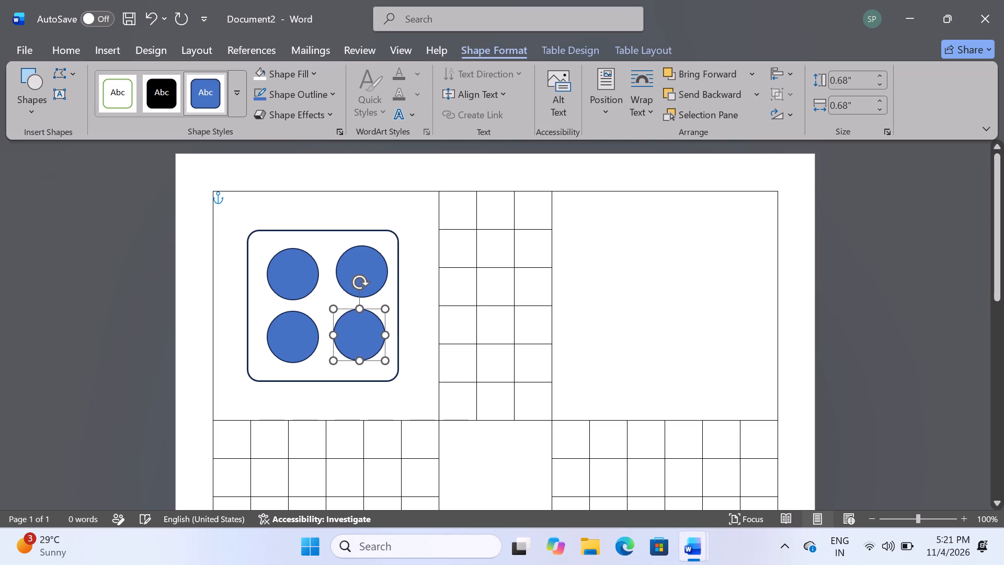
{"action": "left_click", "coordinate": [453, 342]}
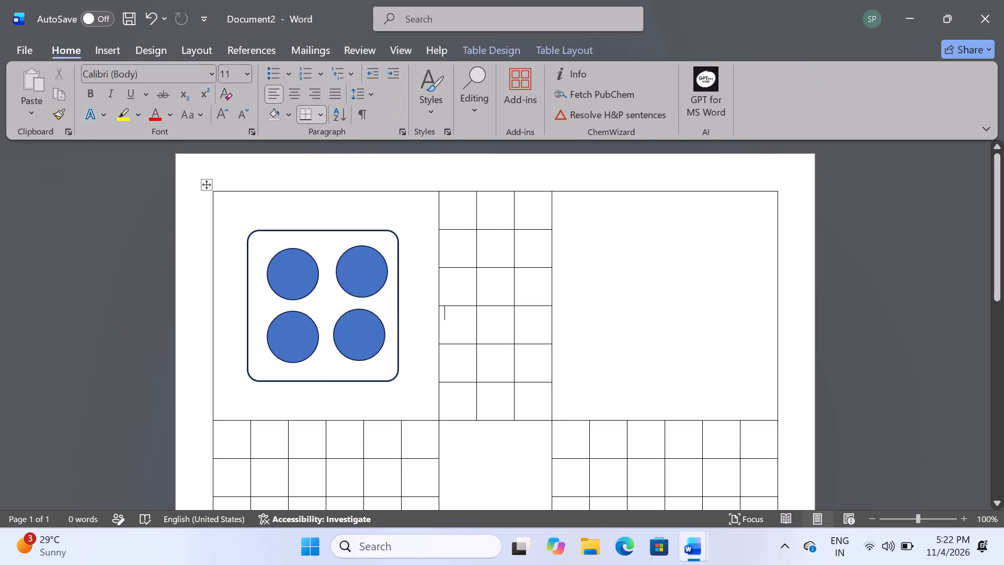
Nudge the upper-right circle down and slightly left so it lines up with the upper-left and lower-right circles.
{"action": "left_click", "coordinate": [369, 274]}
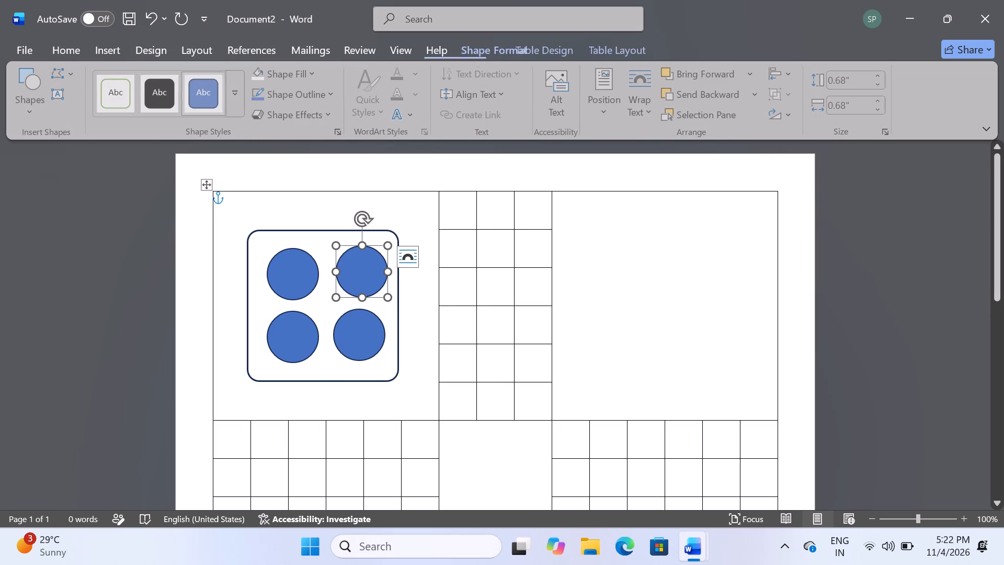
{"action": "key", "text": "Down"}
{"action": "key", "text": "Down"}
{"action": "key", "text": "Down"}
{"action": "key", "text": "Down"}
{"action": "key", "text": "Down"}
{"action": "key", "text": "Left"}
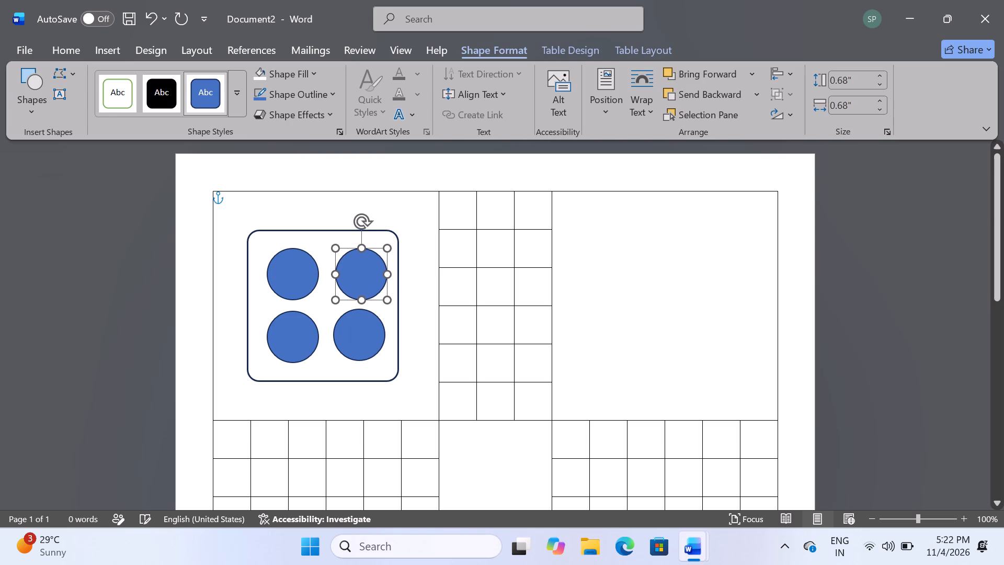
{"action": "key", "text": "Left"}
{"action": "key", "text": "Left"}
{"action": "left_click", "coordinate": [444, 321]}
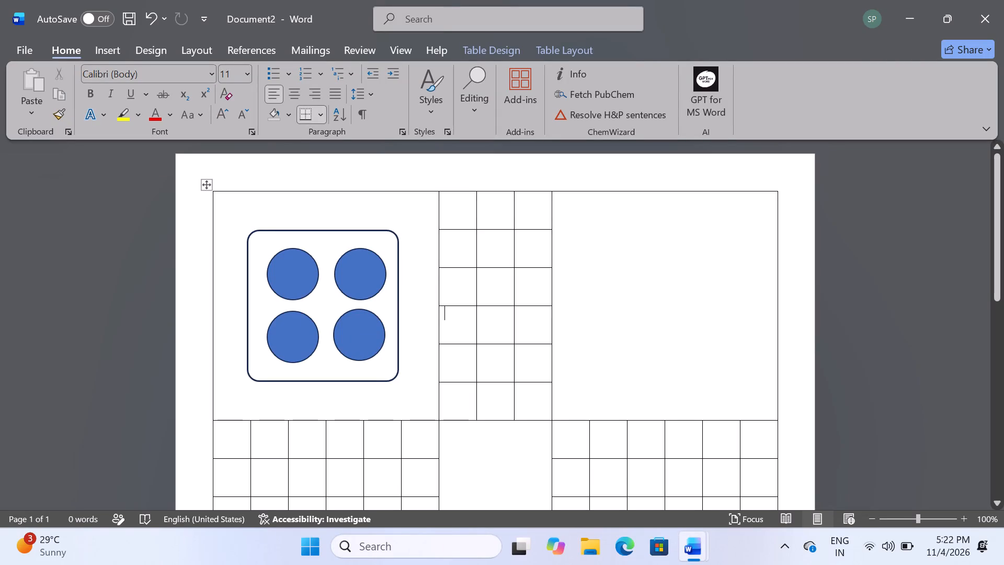
Group the rounded square and its four circles into one object.
{"action": "scroll", "coordinate": [322, 230], "scroll_direction": "up", "scroll_amount": 7, "text": "ctrl"}
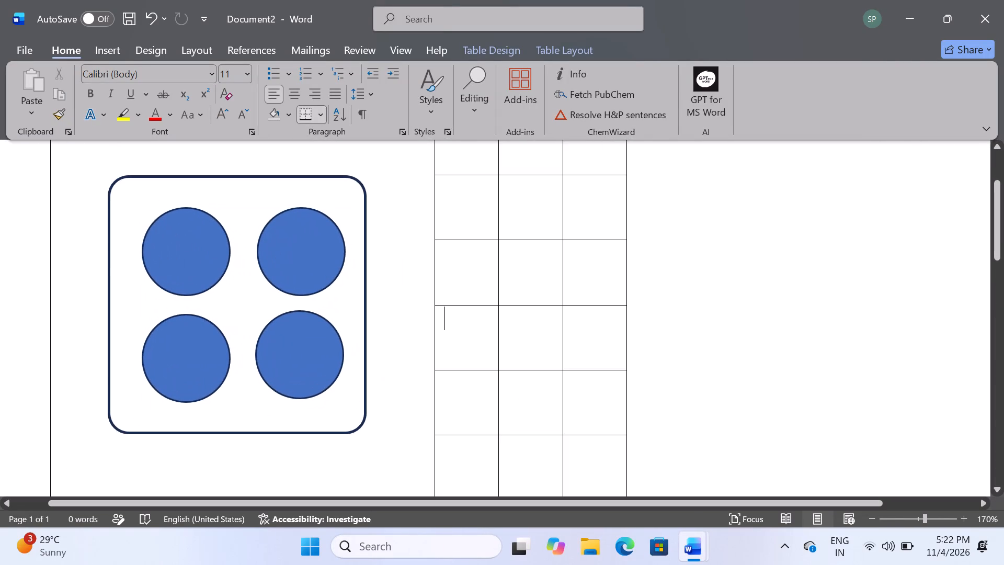
{"action": "left_click", "coordinate": [300, 176]}
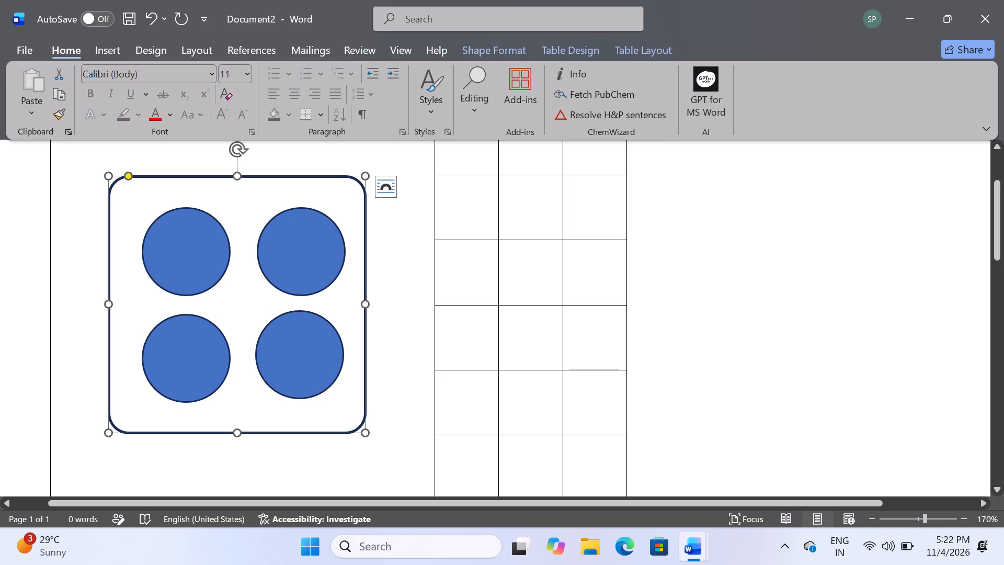
{"action": "left_click", "coordinate": [307, 232], "text": "shift"}
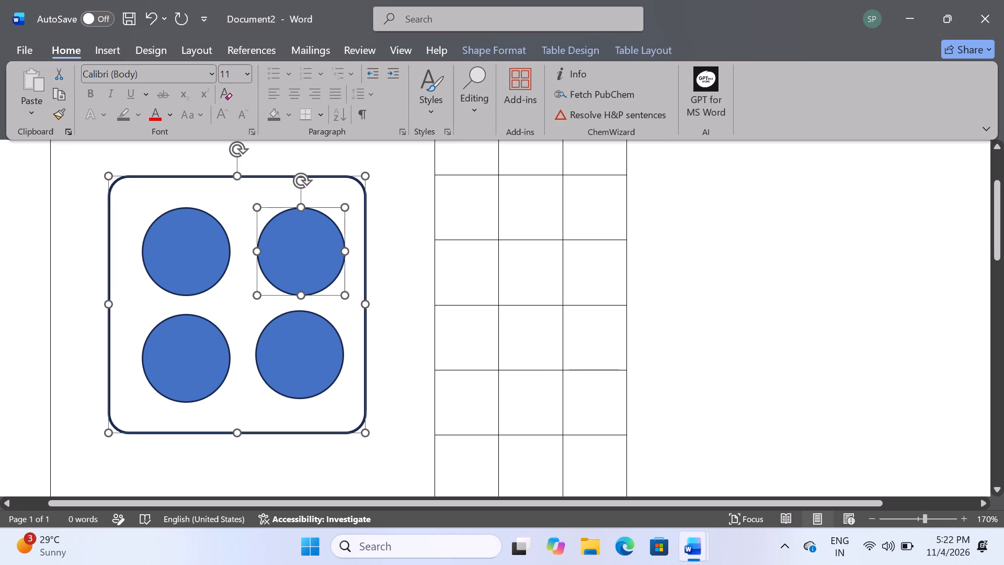
{"action": "left_click", "coordinate": [197, 243], "text": "shift"}
{"action": "left_click", "coordinate": [213, 354], "text": "shift"}
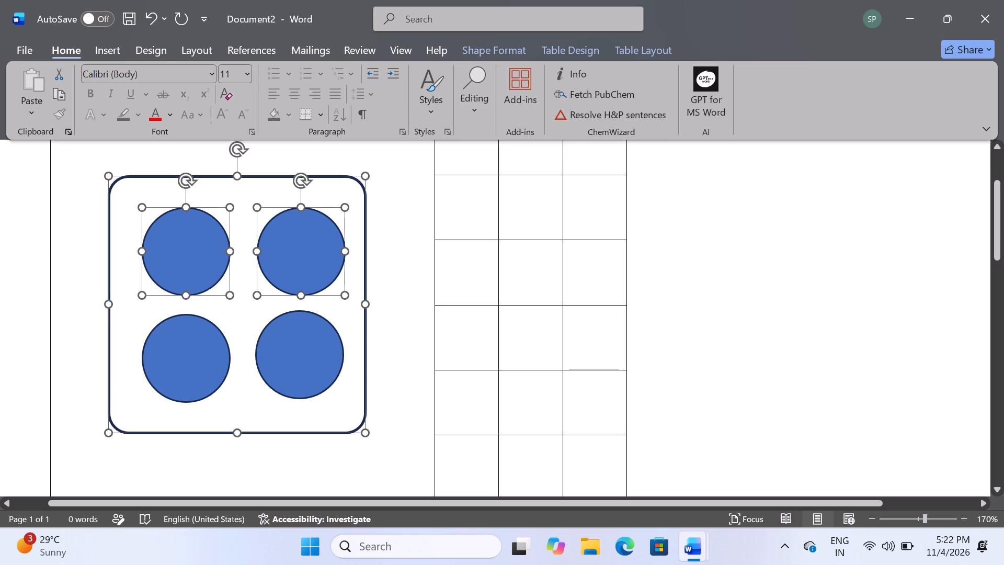
{"action": "left_click", "coordinate": [322, 349], "text": "shift"}
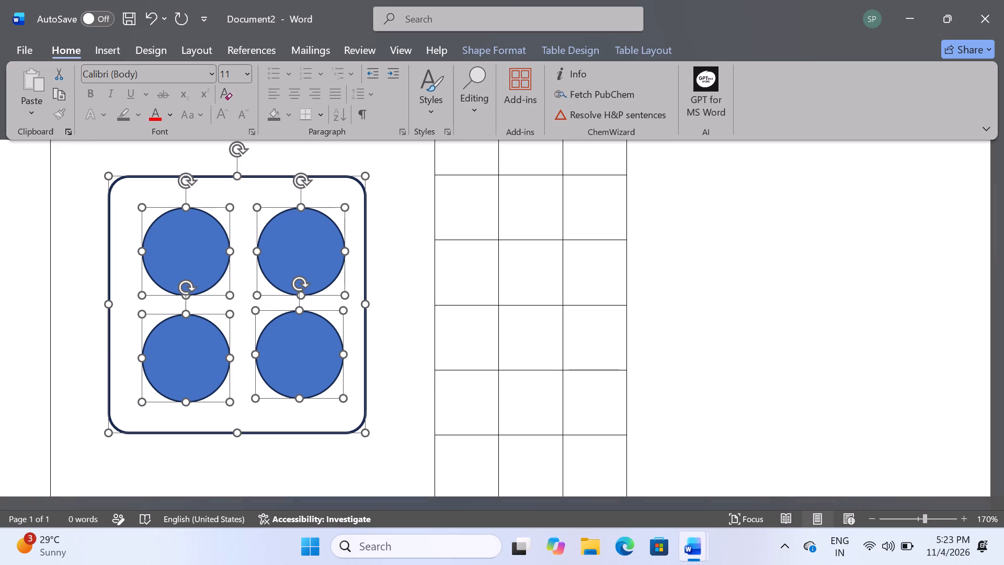
{"action": "left_click", "coordinate": [488, 52]}
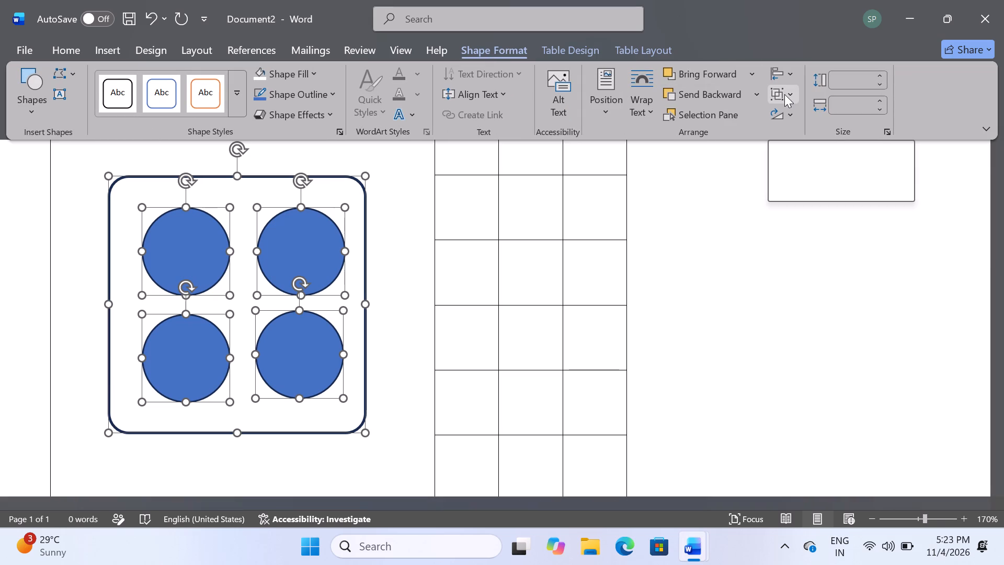
{"action": "left_click", "coordinate": [784, 94]}
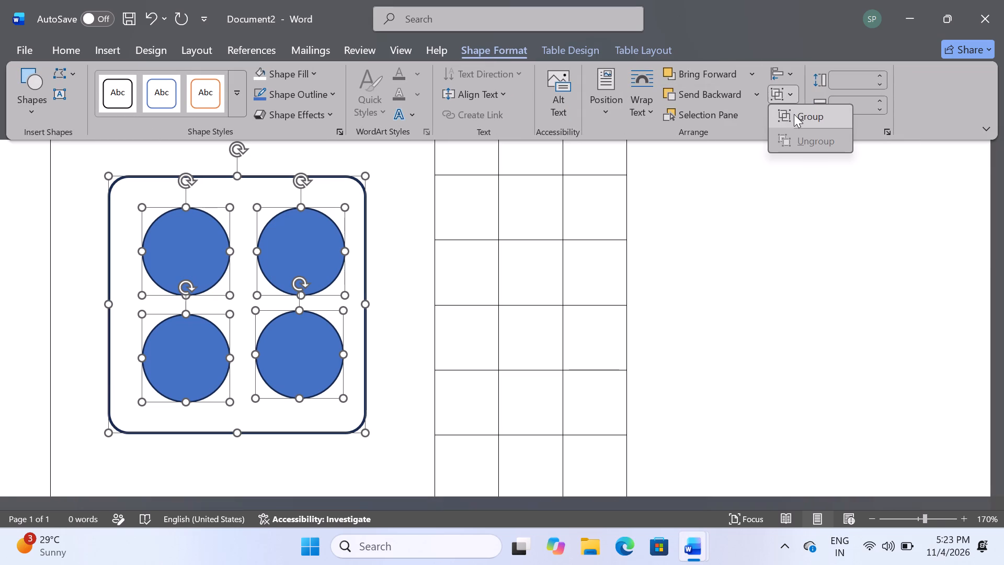
{"action": "left_click", "coordinate": [794, 114]}
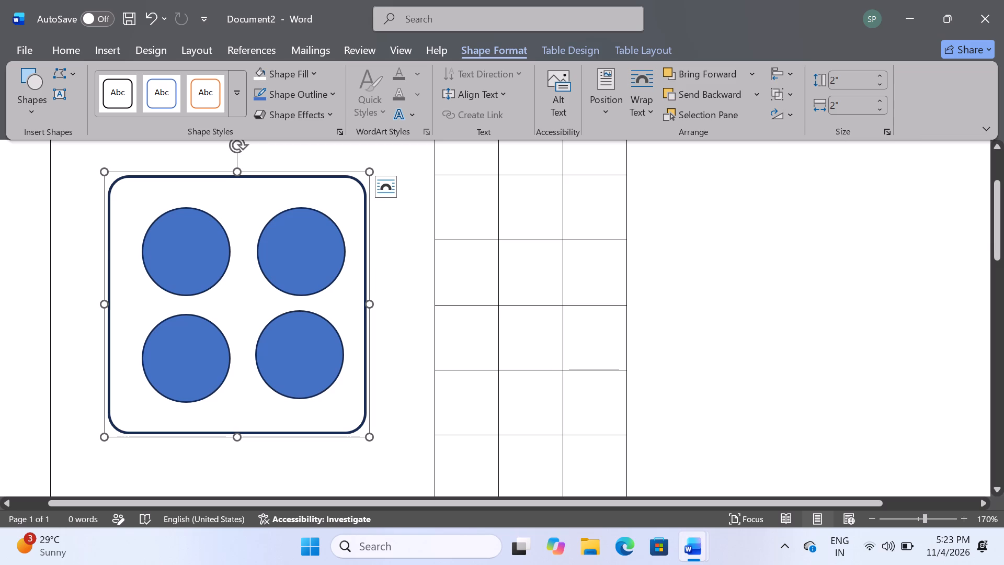
Duplicate the grouped home square and place the copy inside the board's upper-right corner cell, level with the original.
{"action": "key", "text": "ctrl+d"}
{"action": "left_click_drag", "start_coordinate": [269, 312], "coordinate": [687, 311]}
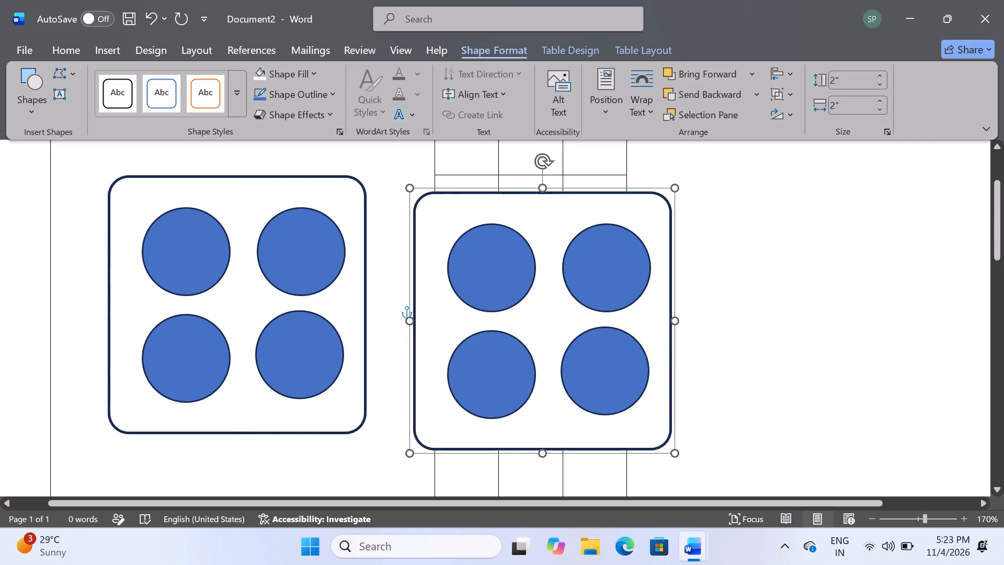
{"action": "left_click_drag", "start_coordinate": [687, 311], "coordinate": [776, 302]}
{"action": "left_click_drag", "start_coordinate": [769, 303], "coordinate": [801, 295]}
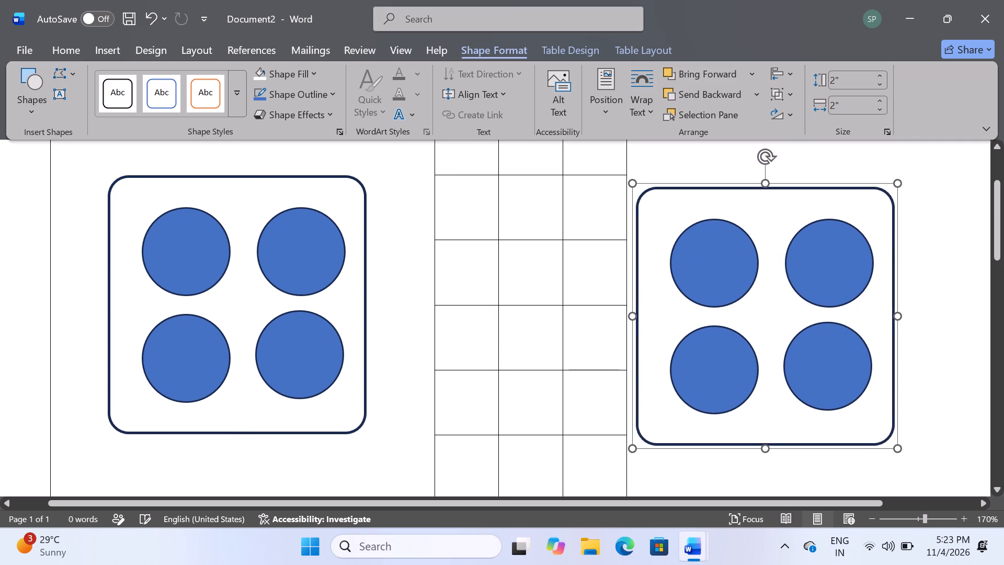
{"action": "left_click_drag", "start_coordinate": [801, 295], "coordinate": [803, 295]}
Copy the upper-left home group and set the insertion point in the board's lower-right corner cell for pasting.
{"action": "left_click", "coordinate": [255, 290]}
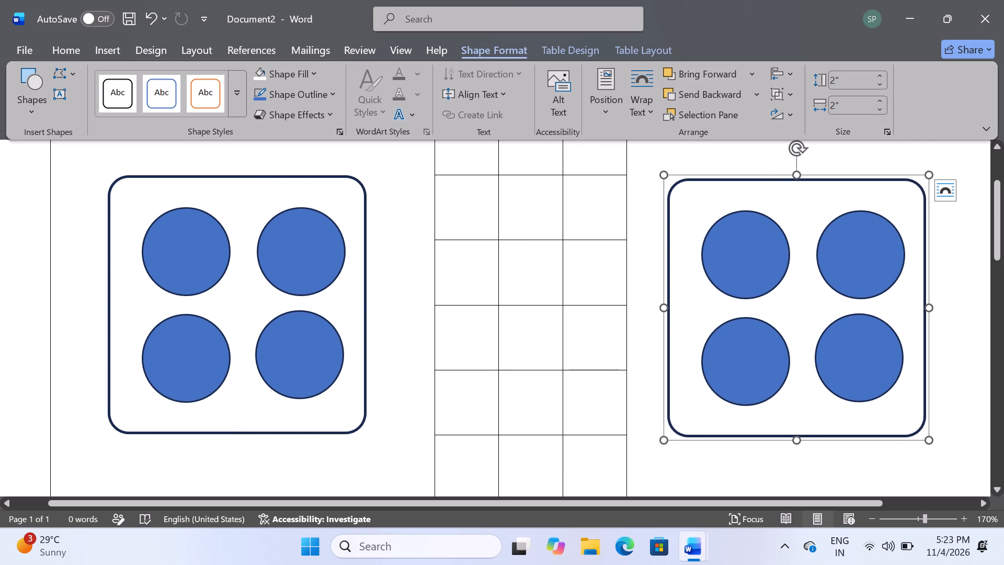
{"action": "key", "text": "ctrl+c"}
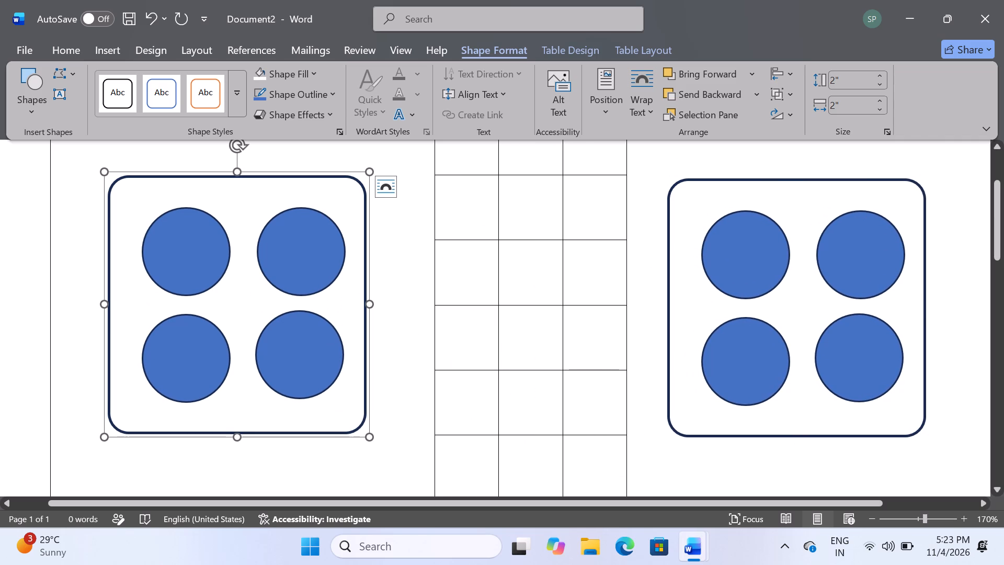
{"action": "scroll", "coordinate": [255, 290], "scroll_direction": "down", "scroll_amount": 2, "text": "ctrl"}
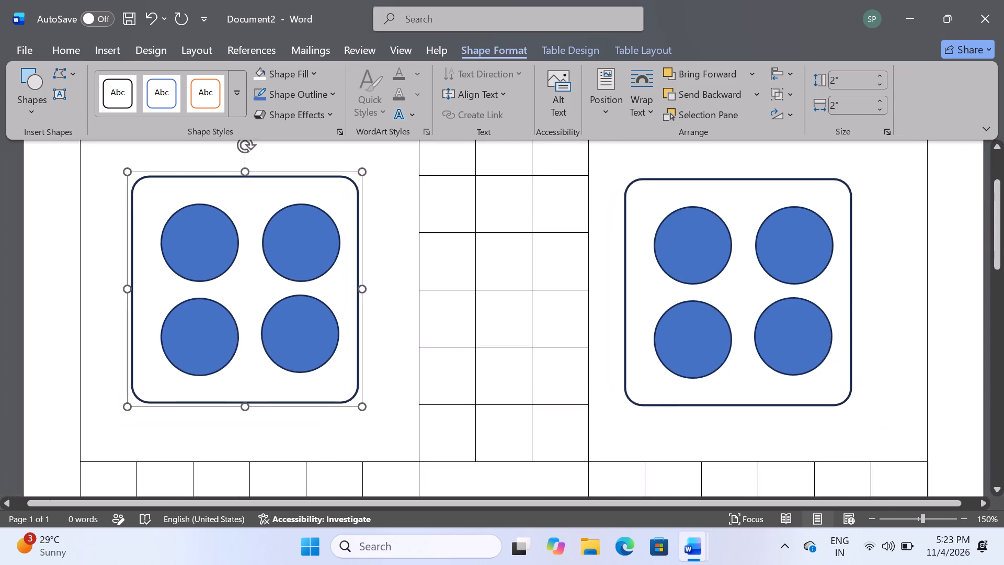
{"action": "scroll", "coordinate": [255, 290], "scroll_direction": "down", "scroll_amount": 3, "text": "ctrl"}
{"action": "scroll", "coordinate": [255, 290], "scroll_direction": "down", "scroll_amount": 3}
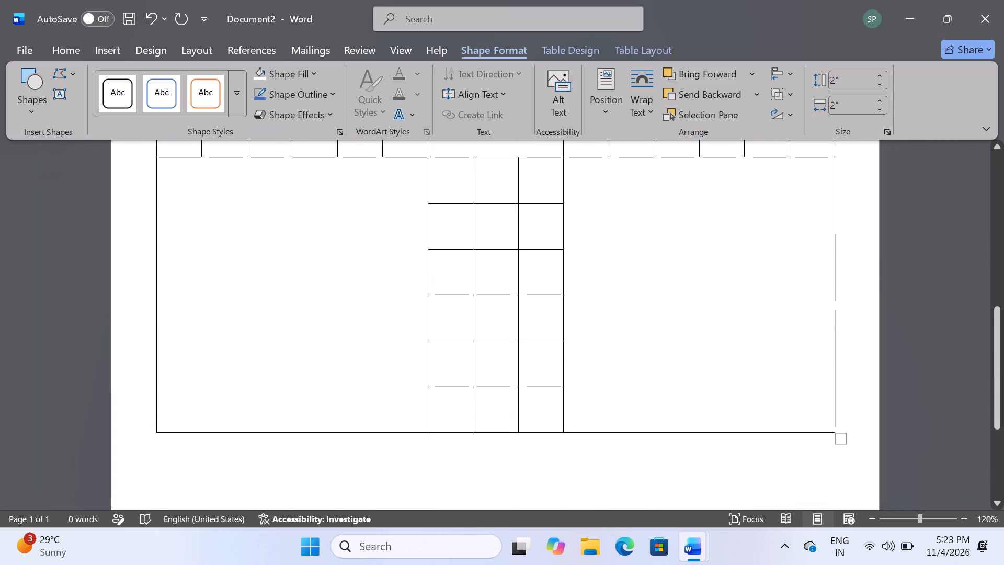
{"action": "left_click", "coordinate": [598, 184]}
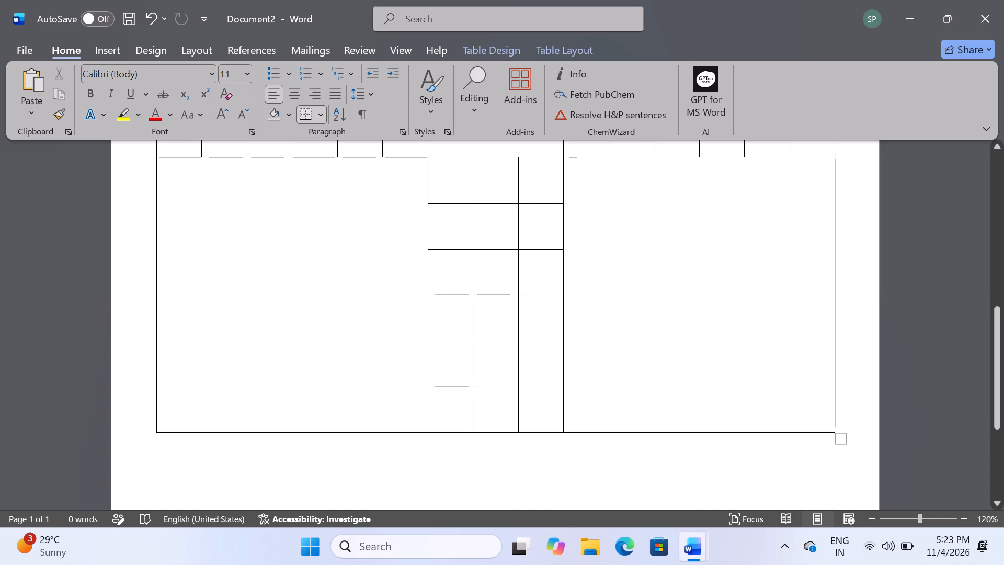
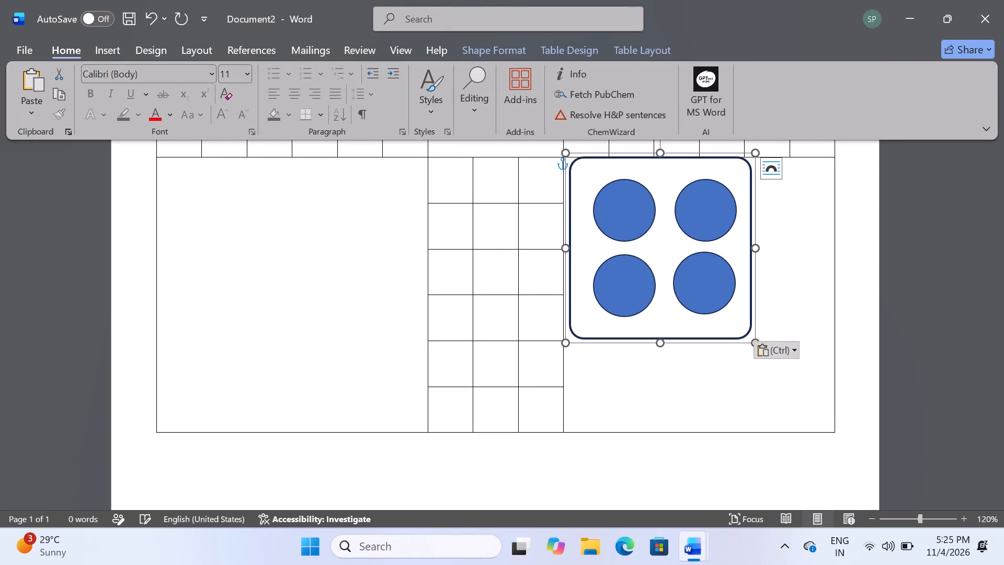
Paste a copy of the home group into the board's lower-left corner cell.
{"action": "left_click", "coordinate": [267, 239]}
{"action": "key", "text": "ctrl+v"}
Shift the upper-right home group slightly right so it sits centred across its corner cell.
{"action": "scroll", "coordinate": [267, 239], "scroll_direction": "up", "scroll_amount": 1}
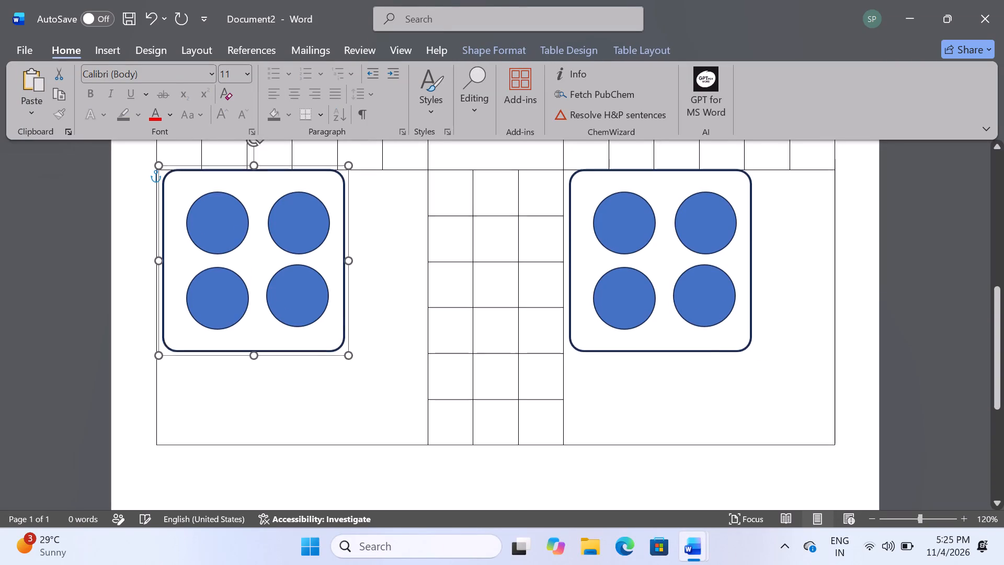
{"action": "scroll", "coordinate": [267, 239], "scroll_direction": "up", "scroll_amount": 1}
{"action": "scroll", "coordinate": [267, 239], "scroll_direction": "down", "scroll_amount": 4, "text": "ctrl"}
{"action": "scroll", "coordinate": [450, 167], "scroll_direction": "up", "scroll_amount": 1}
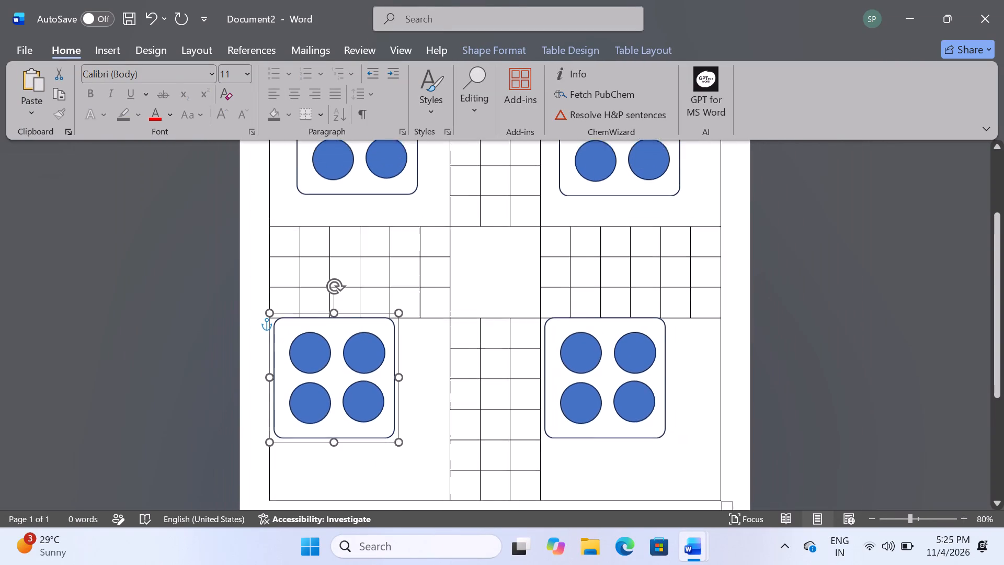
{"action": "scroll", "coordinate": [450, 167], "scroll_direction": "up", "scroll_amount": 2}
{"action": "left_click_drag", "start_coordinate": [624, 259], "coordinate": [637, 257]}
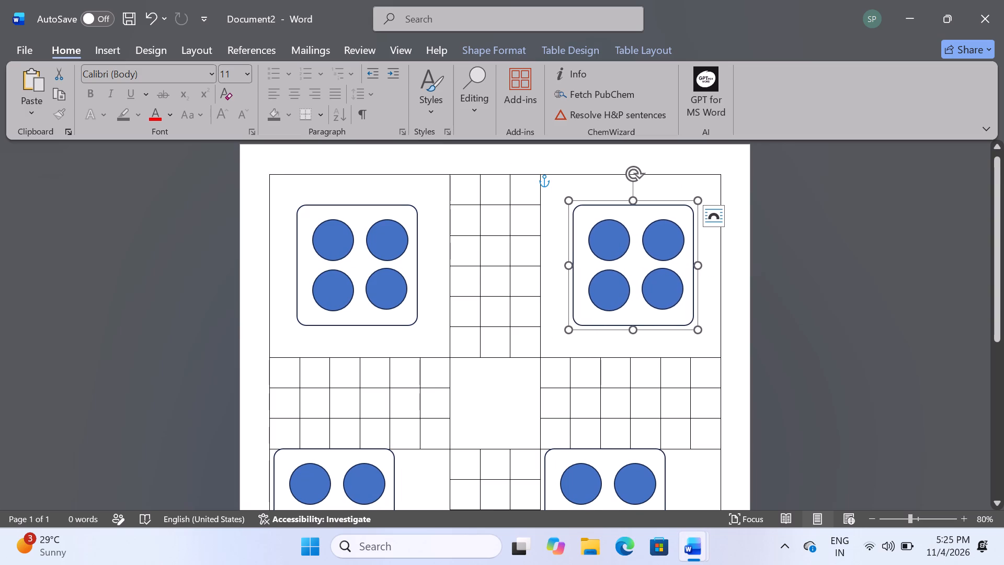
Move the lower-right home group down and right, away from the edges and into the middle of its corner cell.
{"action": "scroll", "coordinate": [638, 260], "scroll_direction": "down", "scroll_amount": 4}
{"action": "left_click_drag", "start_coordinate": [612, 320], "coordinate": [646, 353]}
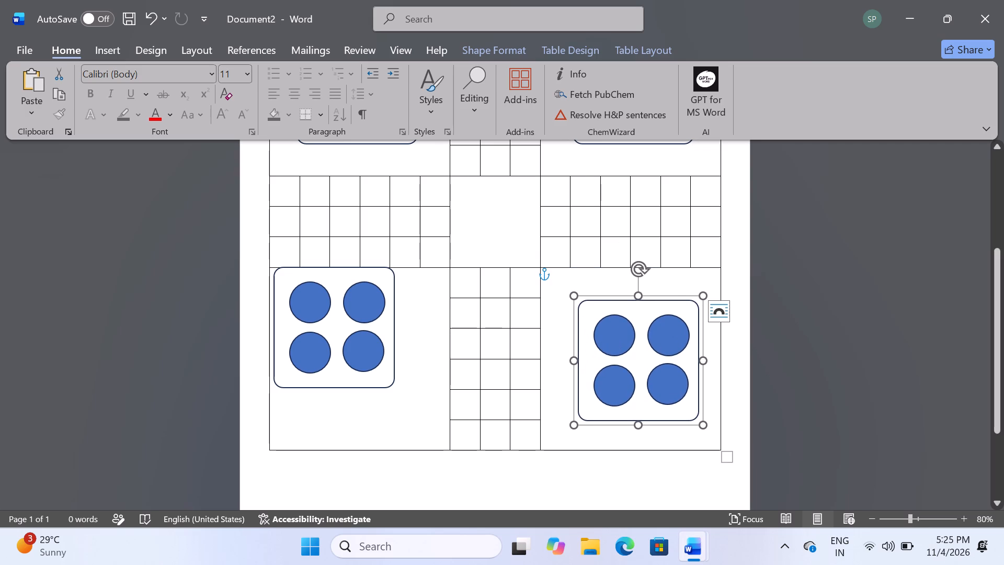
{"action": "left_click", "coordinate": [569, 282]}
{"action": "left_click_drag", "start_coordinate": [569, 282], "coordinate": [584, 285]}
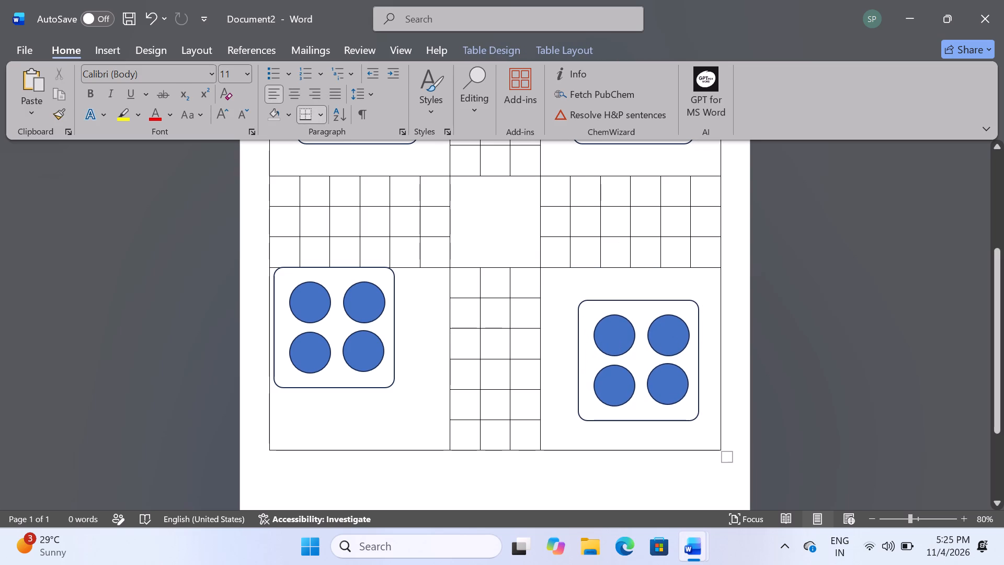
Move the lower-left home group to the middle of its corner cell, level with the lower-right group.
{"action": "left_click_drag", "start_coordinate": [337, 322], "coordinate": [359, 353]}
{"action": "key", "text": "Right"}
{"action": "key", "text": "Right"}
{"action": "key", "text": "Right"}
{"action": "key", "text": "Right"}
{"action": "key", "text": "Right"}
{"action": "key", "text": "Right"}
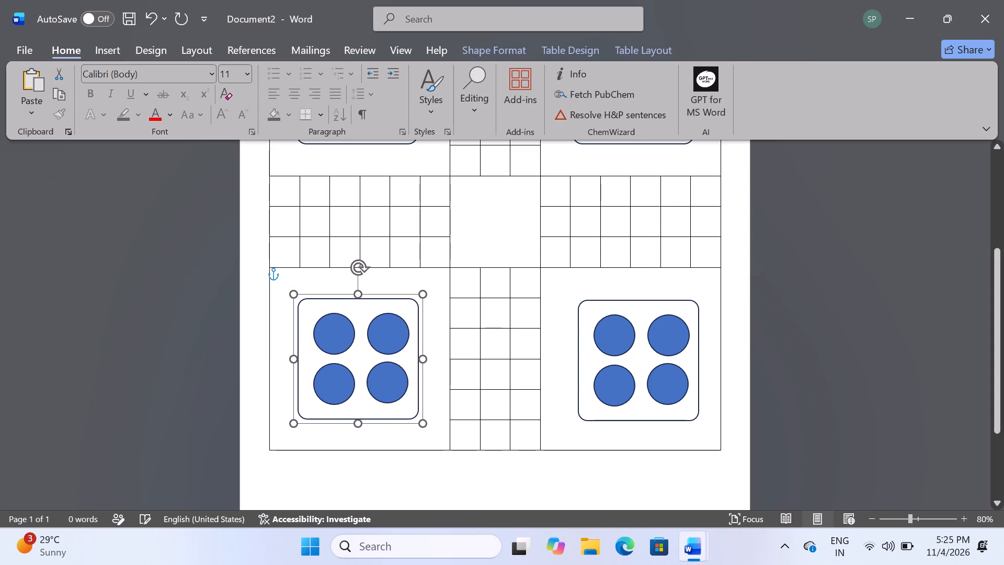
{"action": "key", "text": "Down"}
{"action": "key", "text": "Down"}
{"action": "key", "text": "Down"}
{"action": "key", "text": "Down"}
{"action": "left_click", "coordinate": [479, 360]}
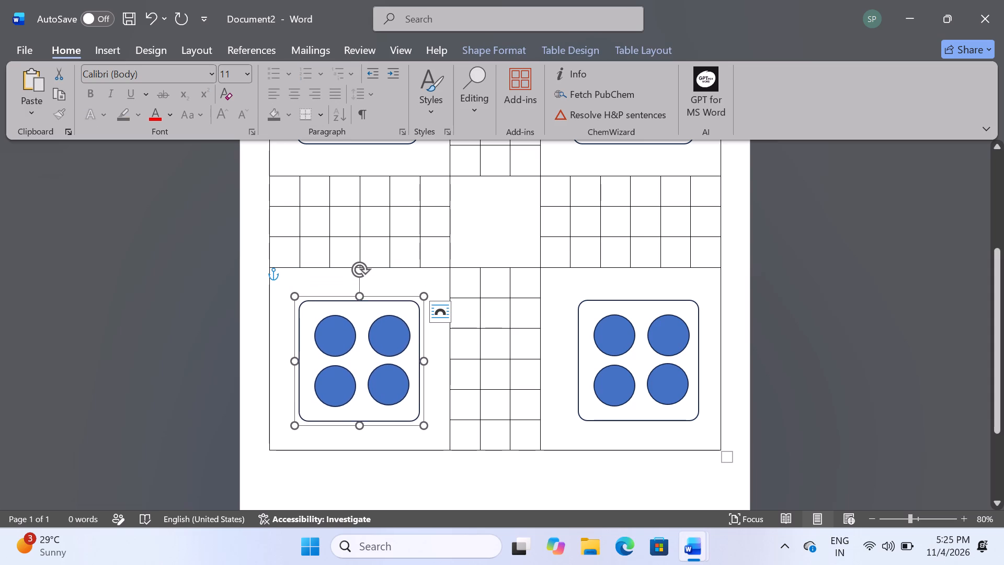
{"action": "left_click", "coordinate": [500, 346]}
Reposition the upper-left home group in the middle of its corner cell, lined up above the lower-left group.
{"action": "scroll", "coordinate": [500, 346], "scroll_direction": "up", "scroll_amount": 1}
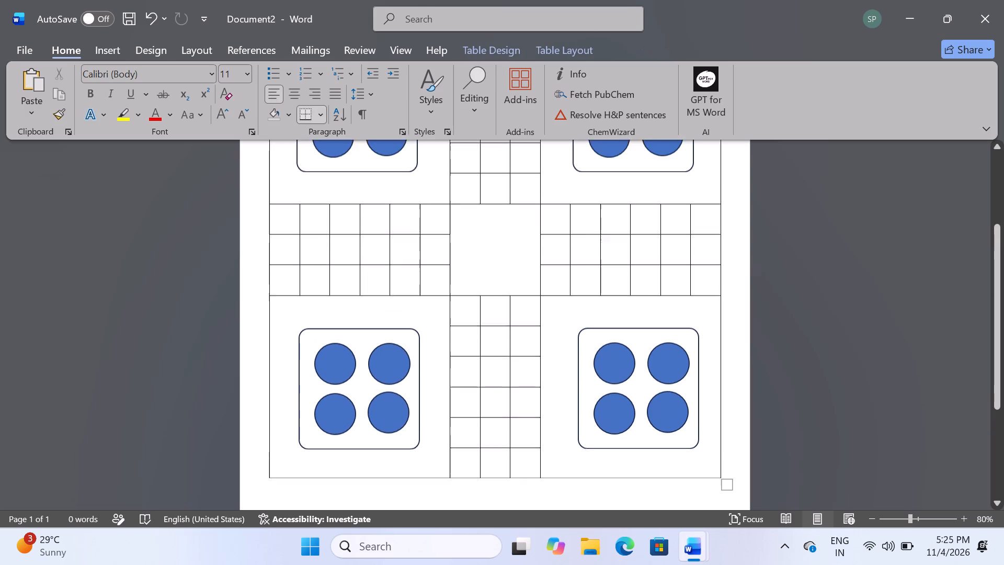
{"action": "scroll", "coordinate": [500, 346], "scroll_direction": "up", "scroll_amount": 1}
{"action": "scroll", "coordinate": [500, 346], "scroll_direction": "down", "scroll_amount": 3, "text": "ctrl"}
{"action": "scroll", "coordinate": [451, 333], "scroll_direction": "up", "scroll_amount": 1}
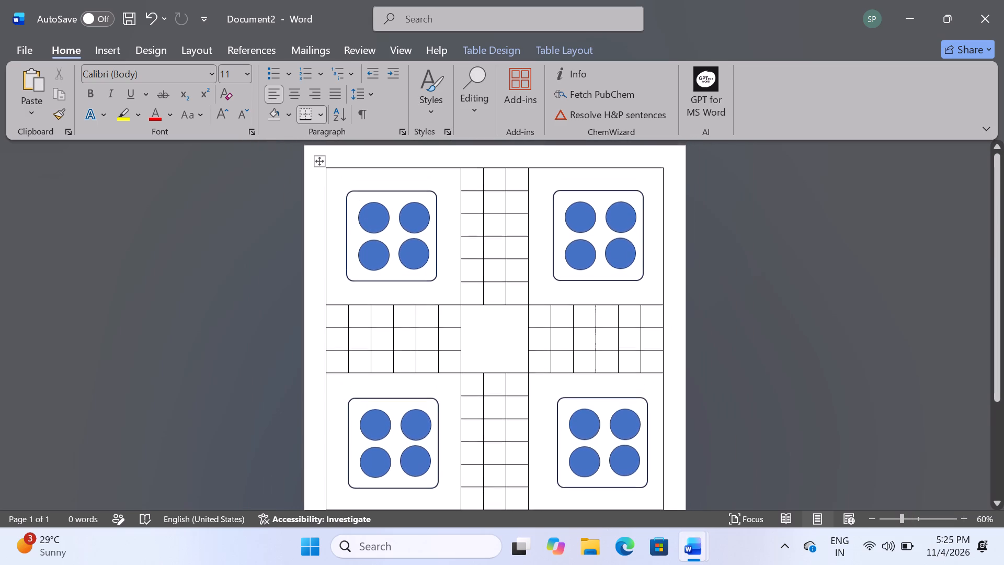
{"action": "scroll", "coordinate": [451, 333], "scroll_direction": "up", "scroll_amount": 1}
{"action": "left_click", "coordinate": [395, 233]}
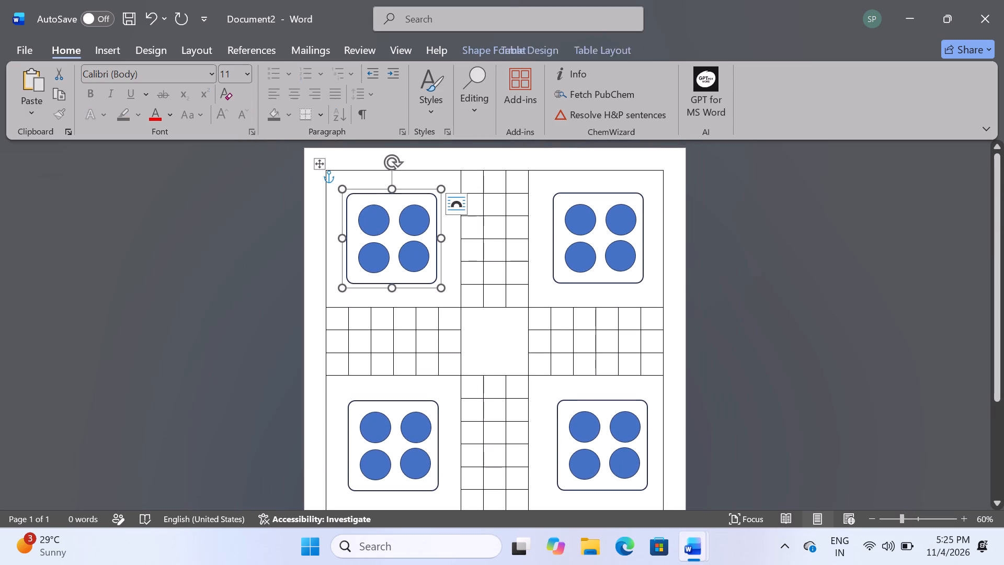
{"action": "key", "text": "Up"}
{"action": "key", "text": "Up"}
{"action": "key", "text": "Up"}
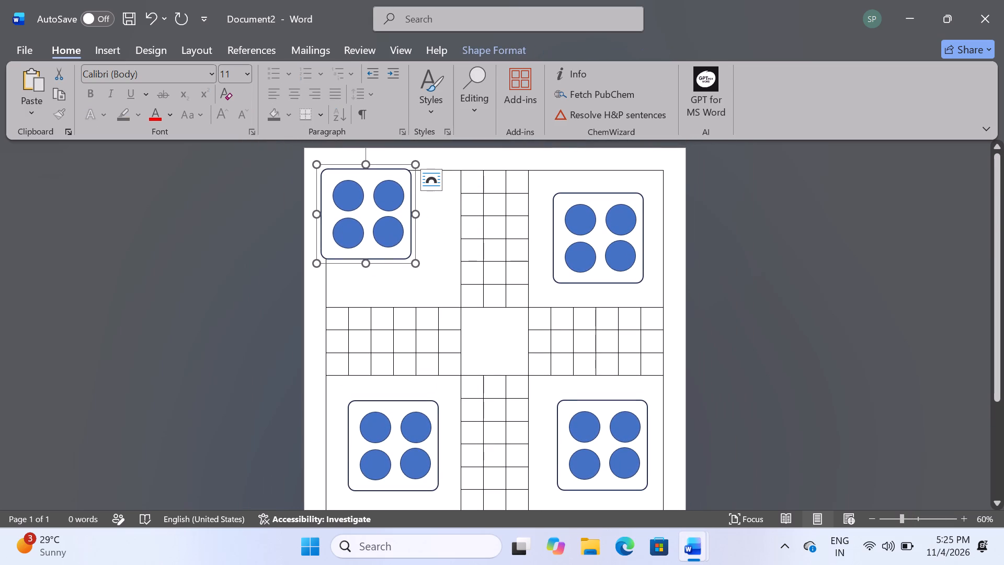
{"action": "left_click_drag", "start_coordinate": [366, 212], "coordinate": [392, 248]}
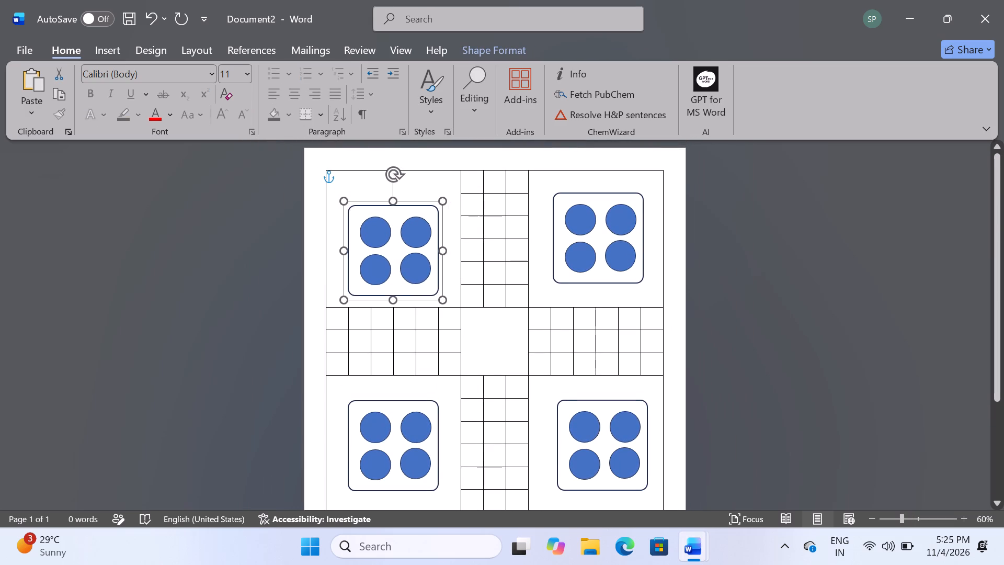
{"action": "left_click_drag", "start_coordinate": [392, 248], "coordinate": [393, 234]}
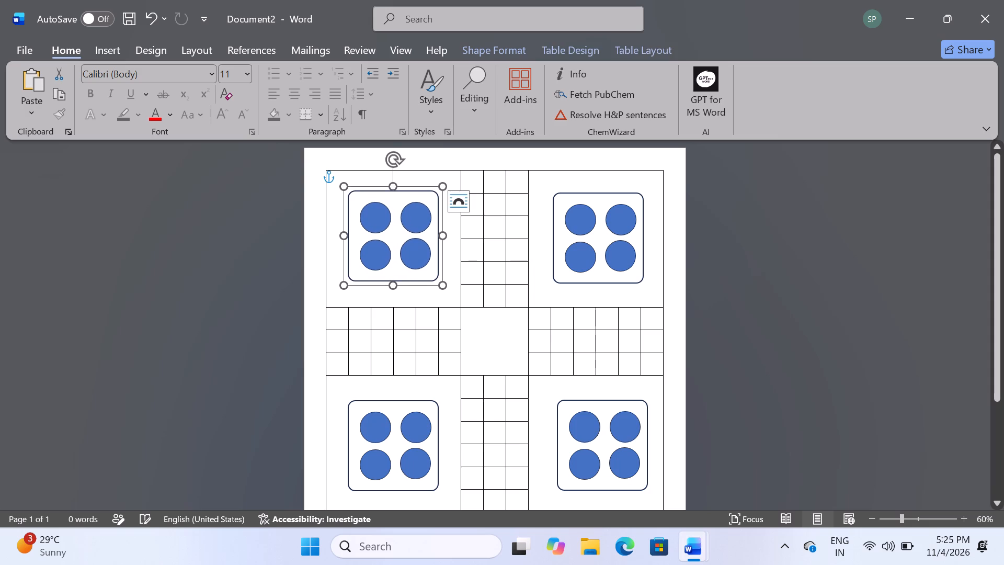
{"action": "key", "text": "Up"}
{"action": "key", "text": "Up"}
{"action": "key", "text": "Up"}
{"action": "key", "text": "Down"}
{"action": "key", "text": "Down"}
{"action": "key", "text": "Down"}
{"action": "key", "text": "Down"}
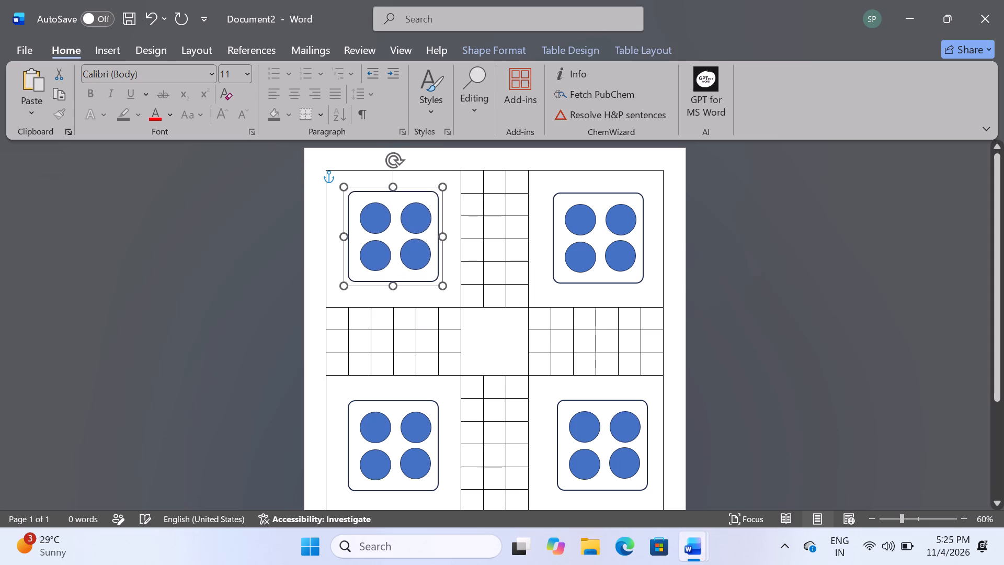
{"action": "key", "text": "Left"}
{"action": "key", "text": "Left"}
{"action": "left_click", "coordinate": [476, 320]}
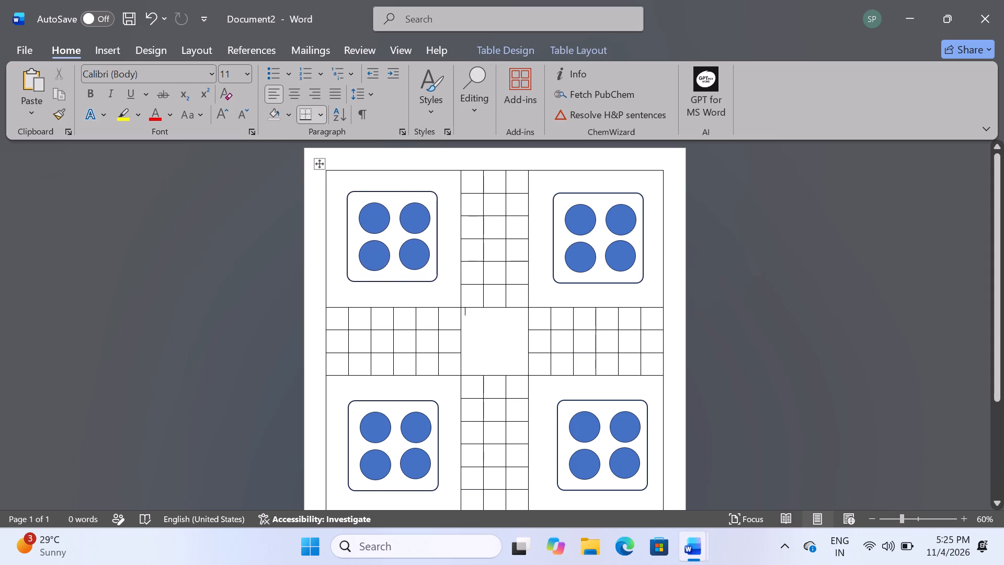
Fill the four circles of the upper-left home group with standard red.
{"action": "scroll", "coordinate": [476, 320], "scroll_direction": "up", "scroll_amount": 6, "text": "ctrl"}
{"action": "scroll", "coordinate": [476, 320], "scroll_direction": "up", "scroll_amount": 2}
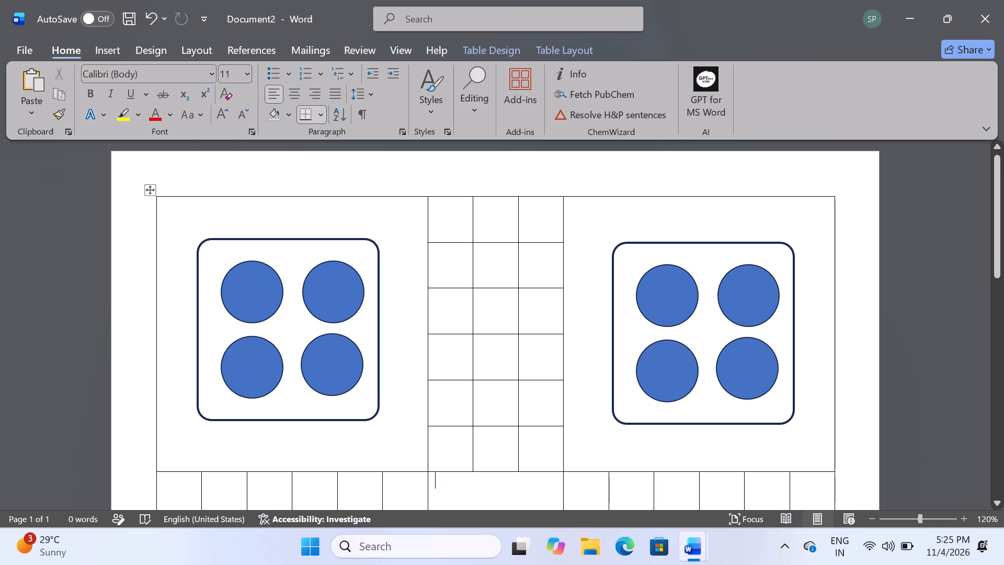
{"action": "left_click", "coordinate": [279, 276]}
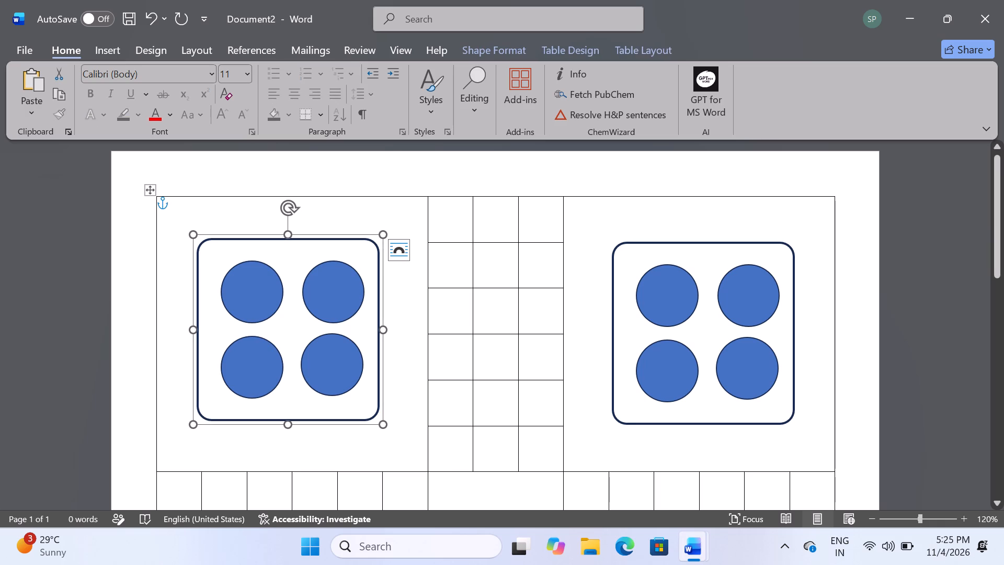
{"action": "left_click", "coordinate": [250, 284]}
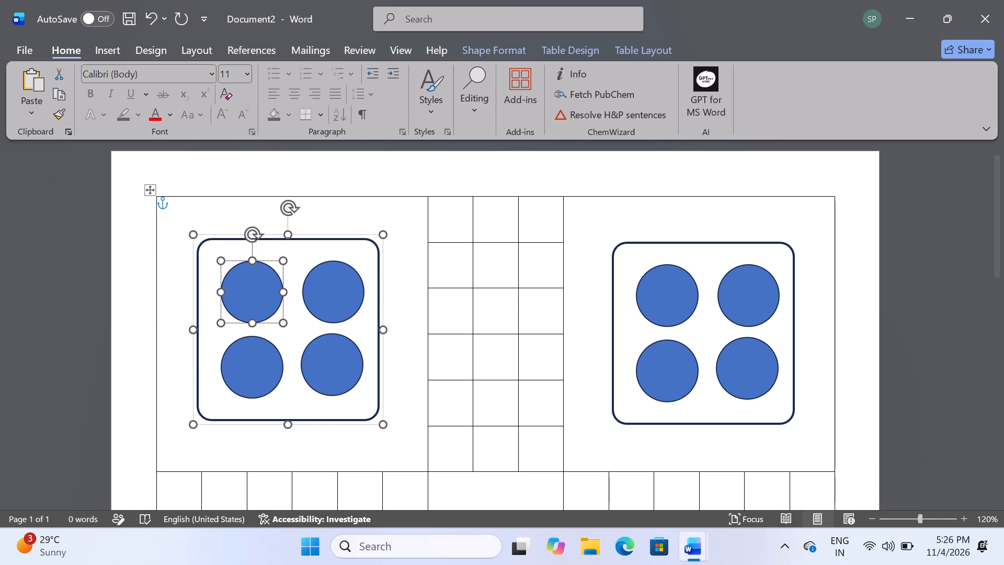
{"action": "left_click", "coordinate": [331, 289], "text": "shift"}
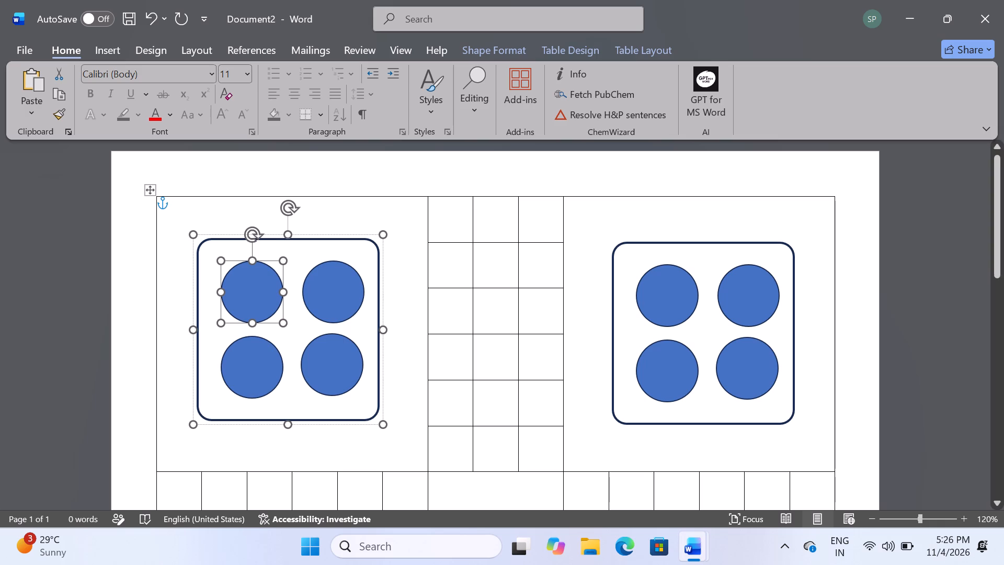
{"action": "left_click", "coordinate": [333, 355], "text": "shift"}
{"action": "left_click", "coordinate": [254, 362], "text": "shift"}
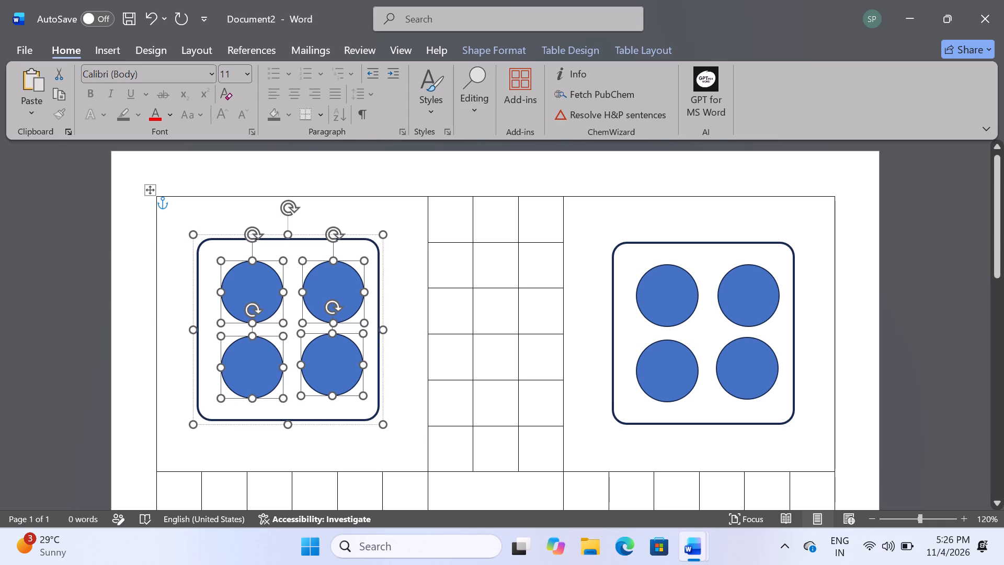
{"action": "left_click", "coordinate": [496, 49]}
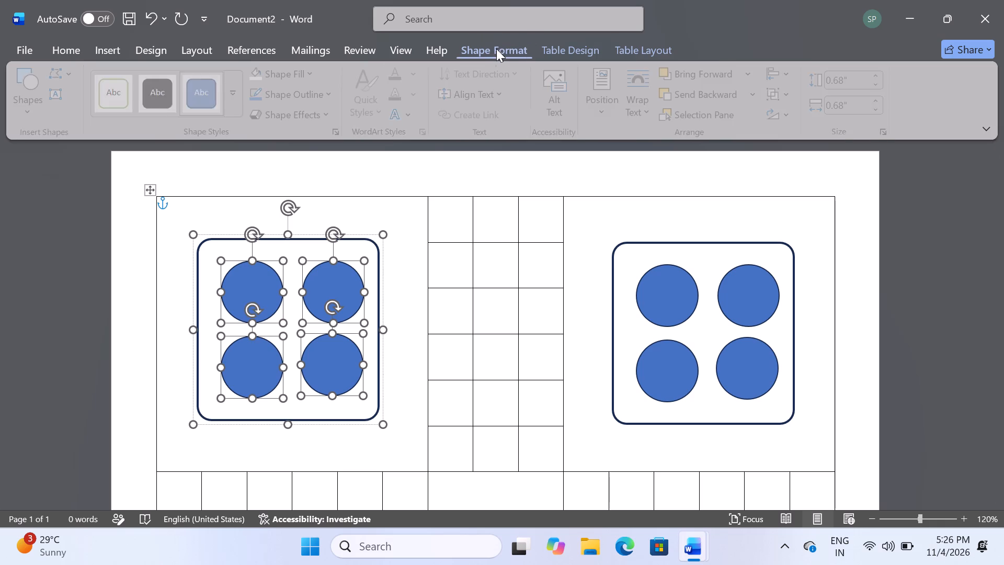
{"action": "left_click", "coordinate": [318, 74]}
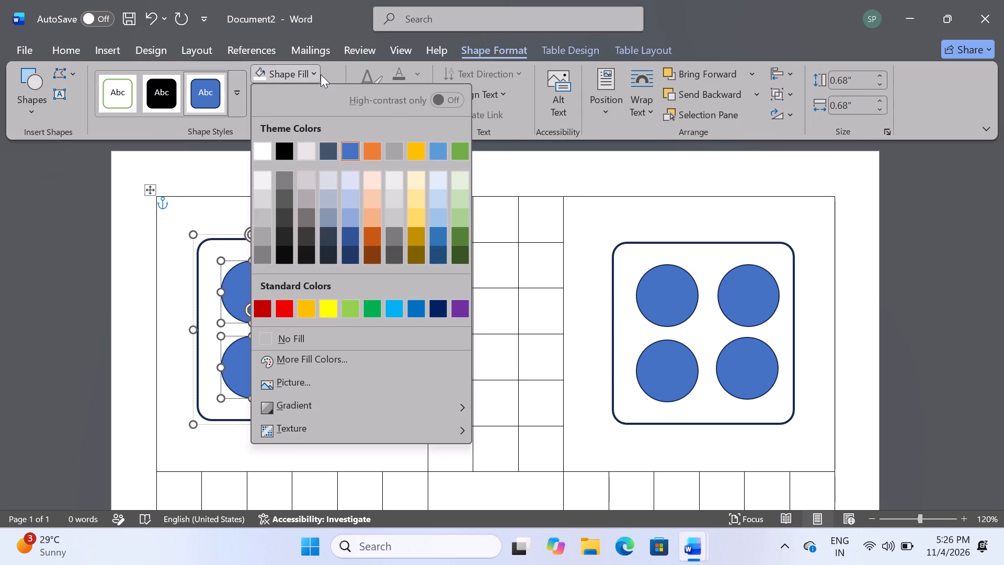
{"action": "left_click", "coordinate": [281, 310]}
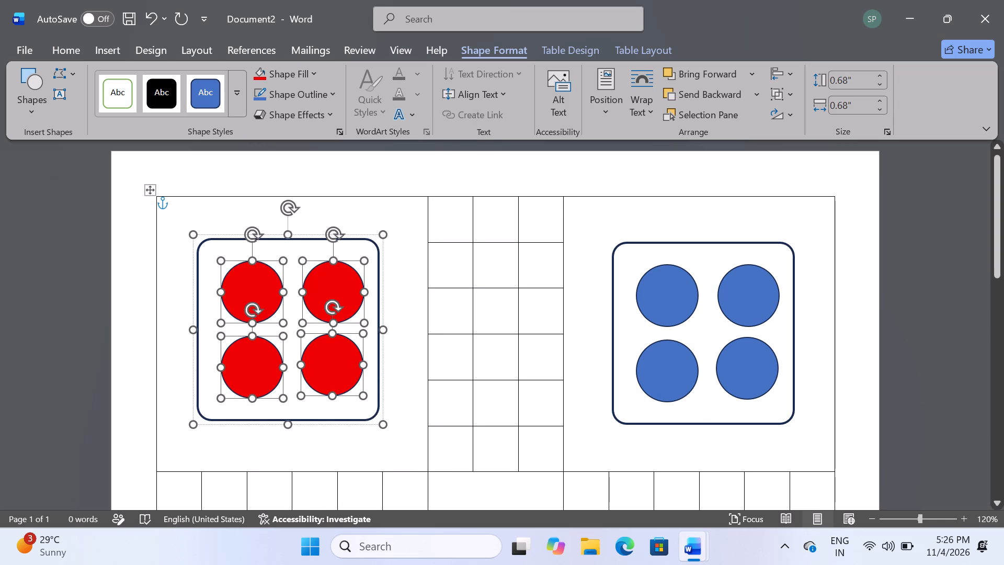
Fill the four circles of the upper-right home group with standard green.
{"action": "left_click", "coordinate": [681, 245]}
{"action": "left_click", "coordinate": [664, 289]}
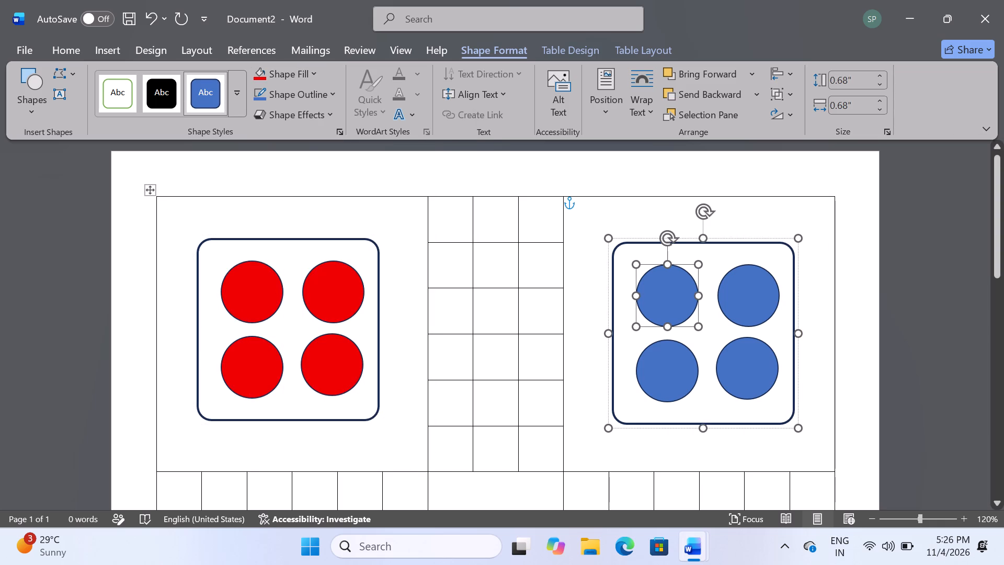
{"action": "left_click", "coordinate": [750, 298], "text": "shift"}
{"action": "left_click", "coordinate": [749, 366], "text": "shift"}
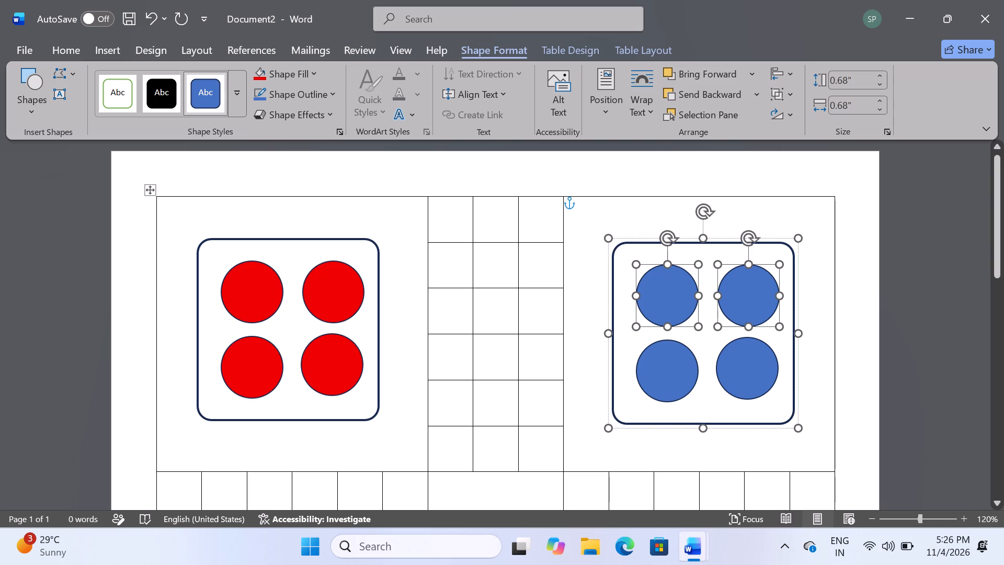
{"action": "left_click", "coordinate": [666, 374], "text": "shift"}
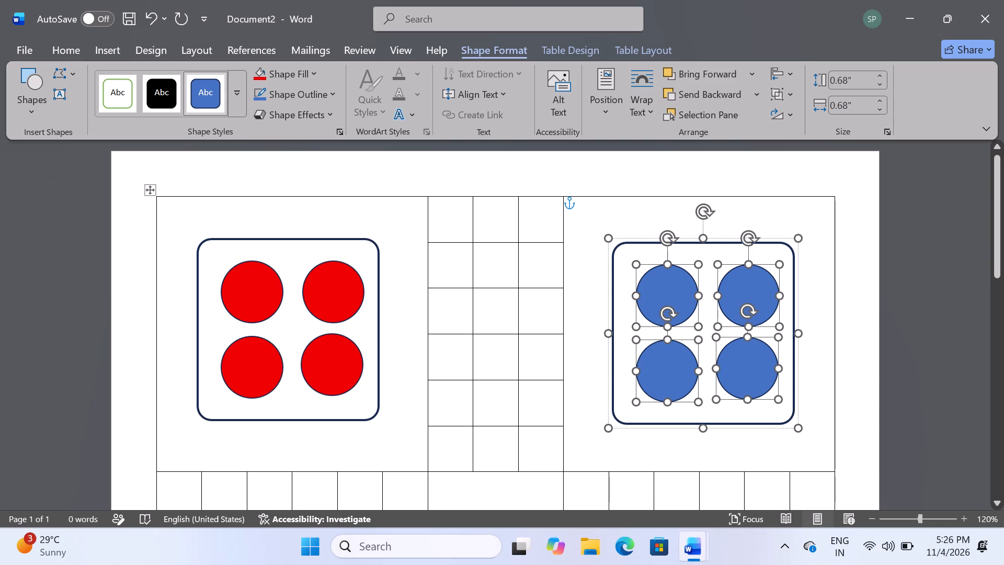
{"action": "left_click", "coordinate": [313, 73]}
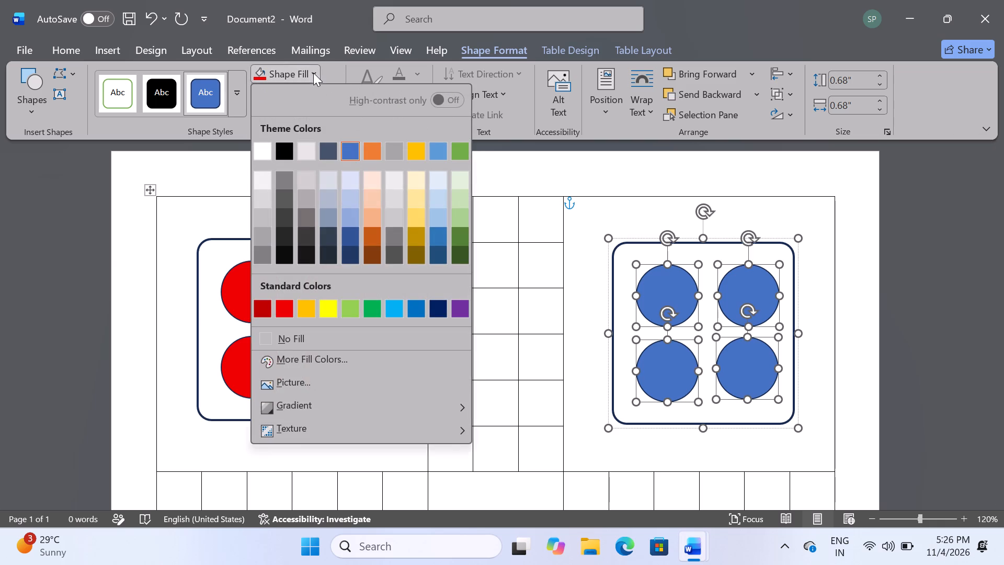
{"action": "left_click", "coordinate": [371, 302]}
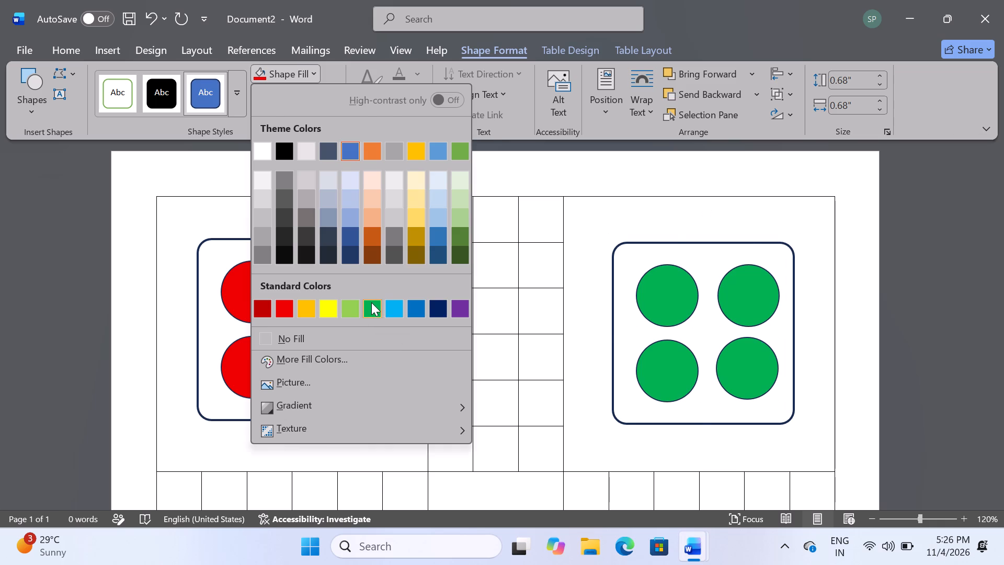
Fill the four circles of the lower-right home group with standard yellow.
{"action": "scroll", "coordinate": [508, 343], "scroll_direction": "down", "scroll_amount": 3}
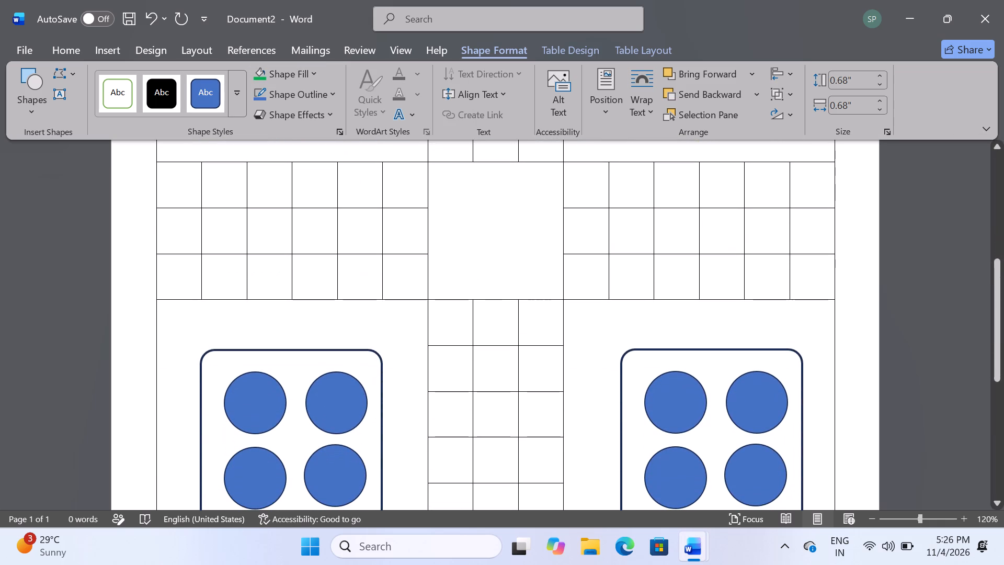
{"action": "left_click", "coordinate": [701, 368]}
{"action": "scroll", "coordinate": [701, 368], "scroll_direction": "down", "scroll_amount": 1}
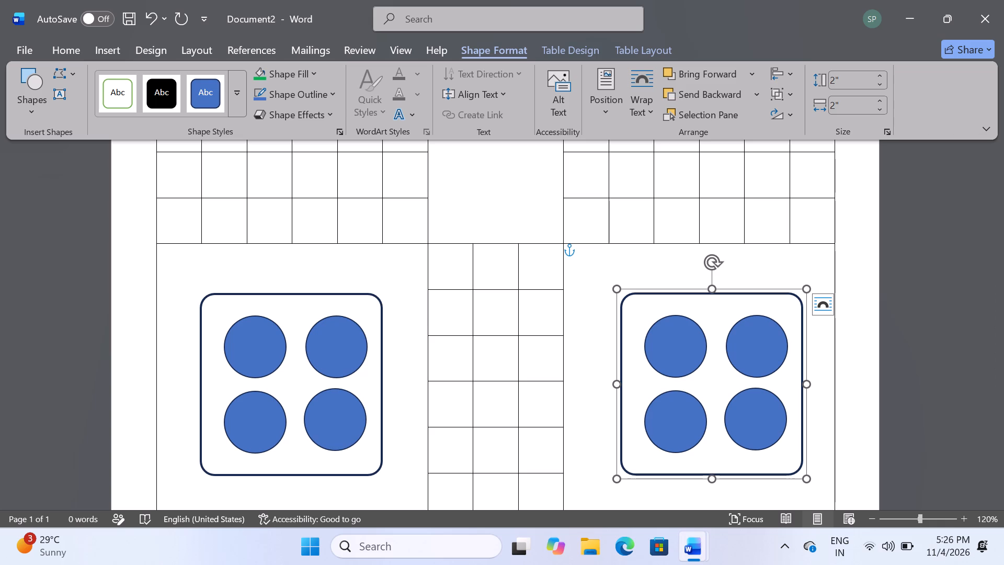
{"action": "left_click", "coordinate": [316, 73]}
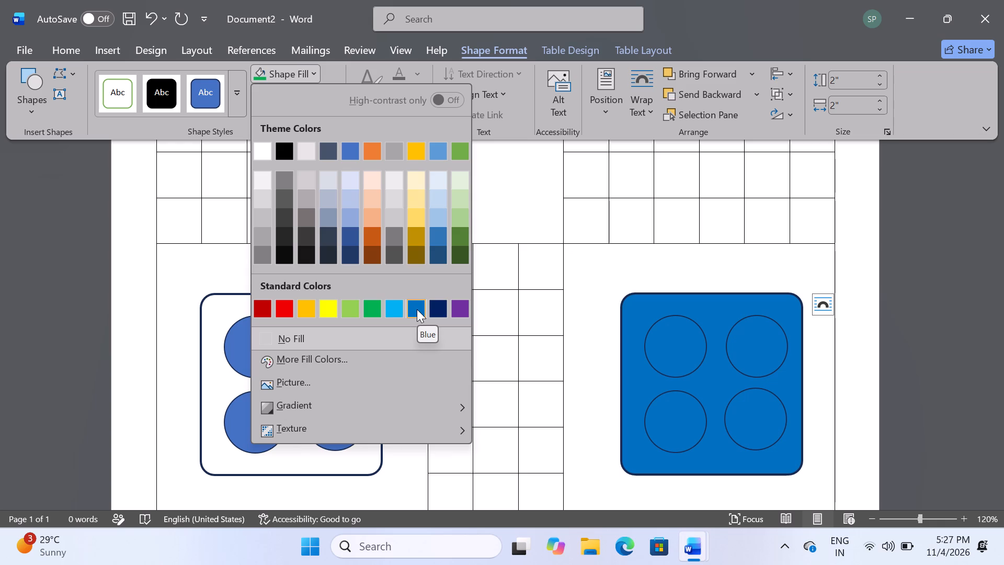
{"action": "left_click", "coordinate": [577, 329]}
{"action": "left_click", "coordinate": [673, 339]}
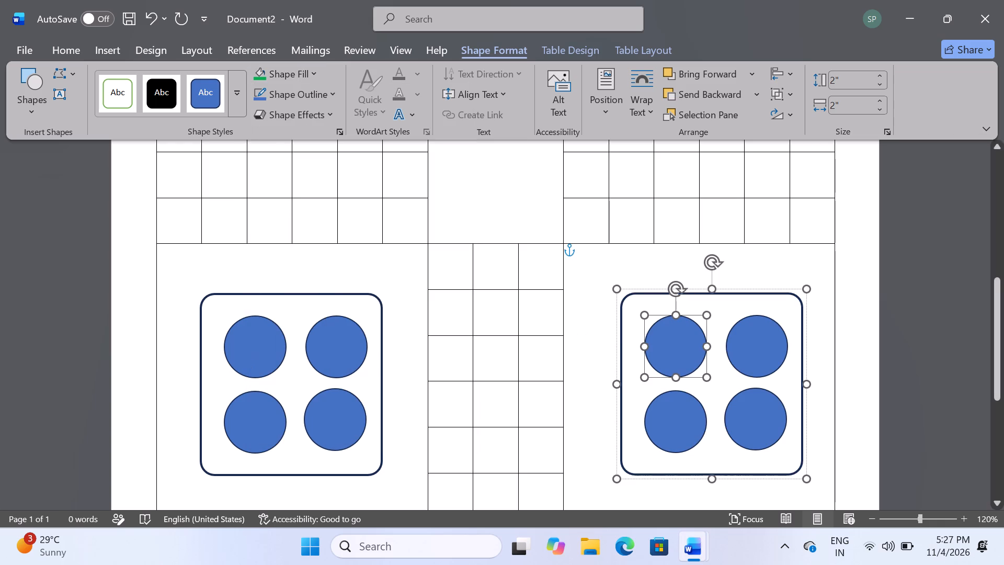
{"action": "left_click", "coordinate": [765, 352], "text": "shift"}
{"action": "left_click", "coordinate": [759, 421], "text": "shift"}
{"action": "left_click", "coordinate": [683, 417], "text": "shift"}
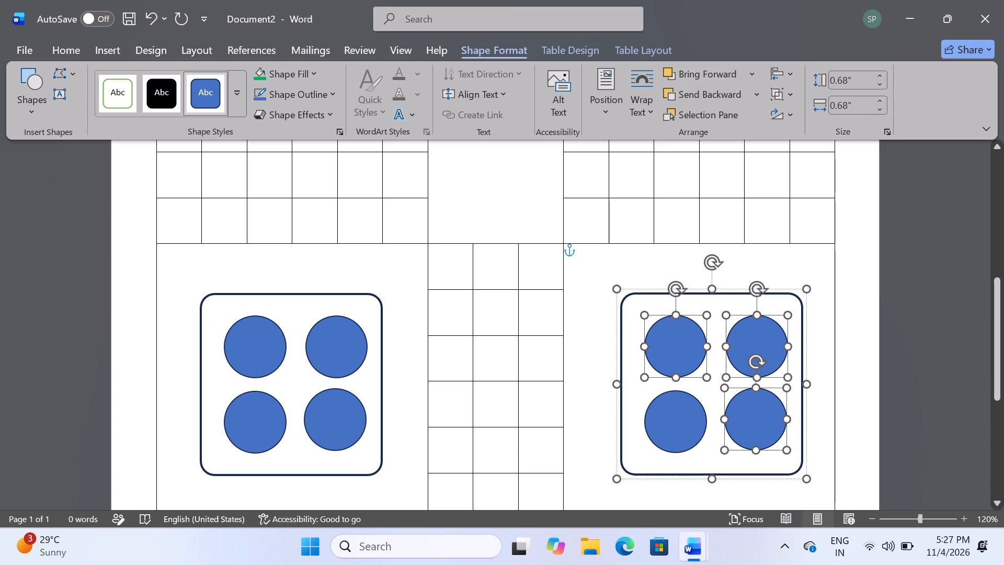
{"action": "left_click", "coordinate": [317, 76]}
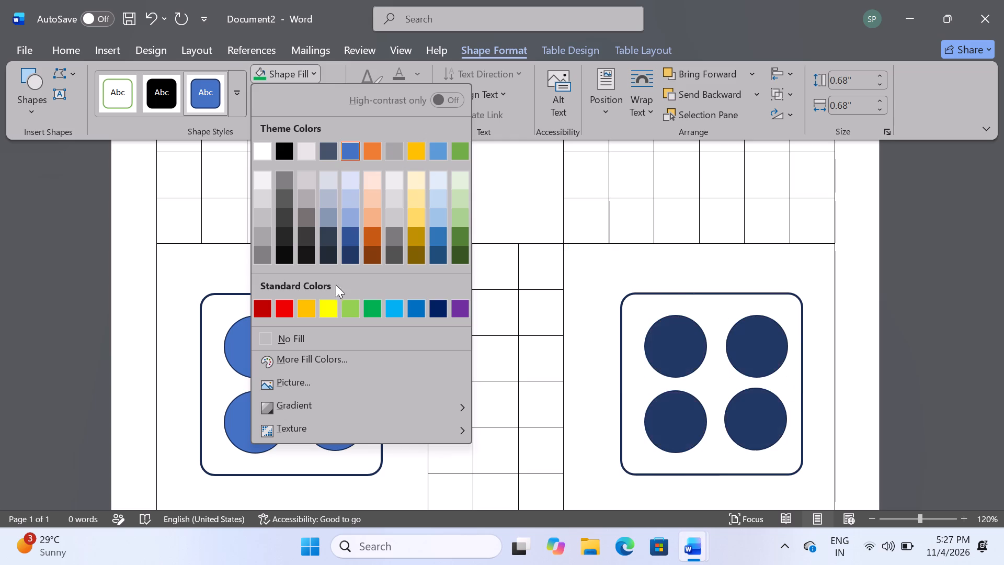
{"action": "left_click", "coordinate": [328, 307]}
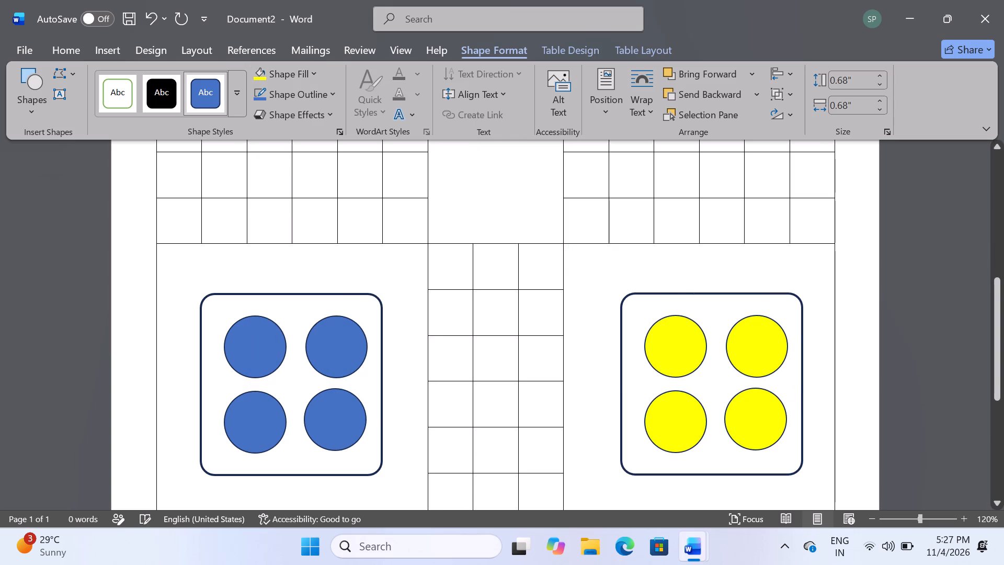
{"action": "left_click", "coordinate": [443, 304]}
Set the insertion point in the board's upper-left corner cell, outside the home square with red circles.
{"action": "scroll", "coordinate": [443, 304], "scroll_direction": "up", "scroll_amount": 1}
{"action": "scroll", "coordinate": [443, 304], "scroll_direction": "down", "scroll_amount": 2, "text": "ctrl"}
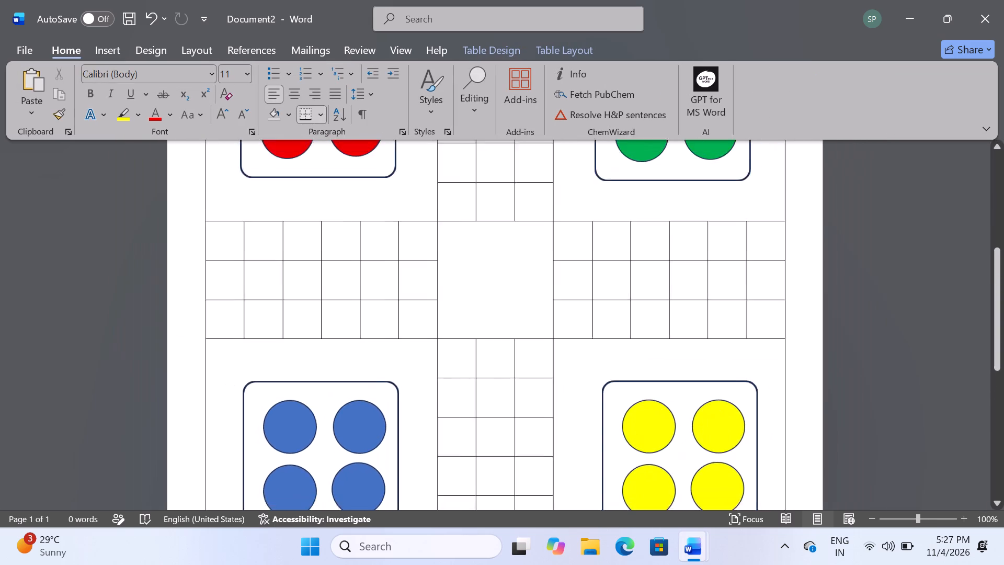
{"action": "scroll", "coordinate": [443, 304], "scroll_direction": "up", "scroll_amount": 1}
{"action": "scroll", "coordinate": [443, 304], "scroll_direction": "down", "scroll_amount": 3, "text": "ctrl"}
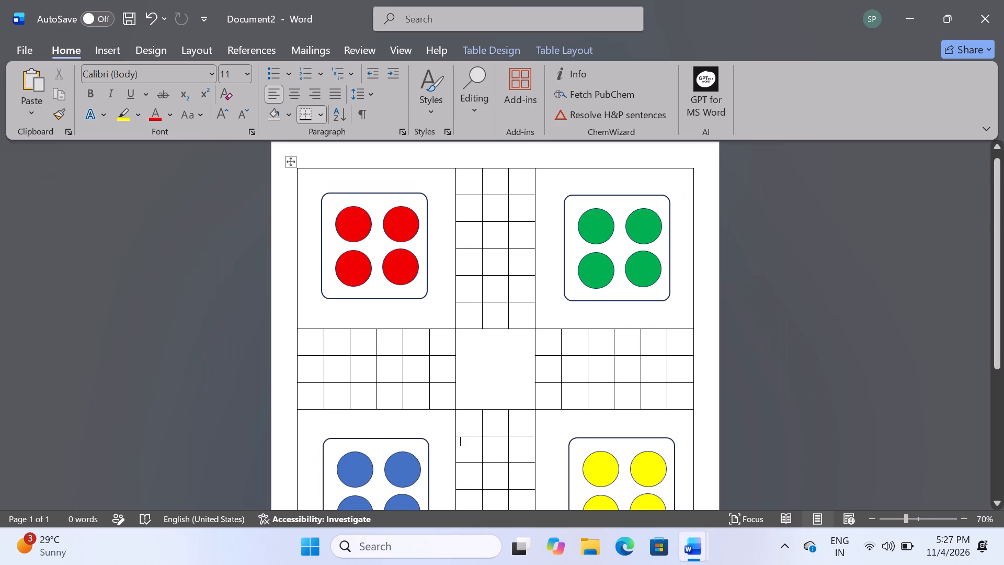
{"action": "left_click", "coordinate": [314, 178]}
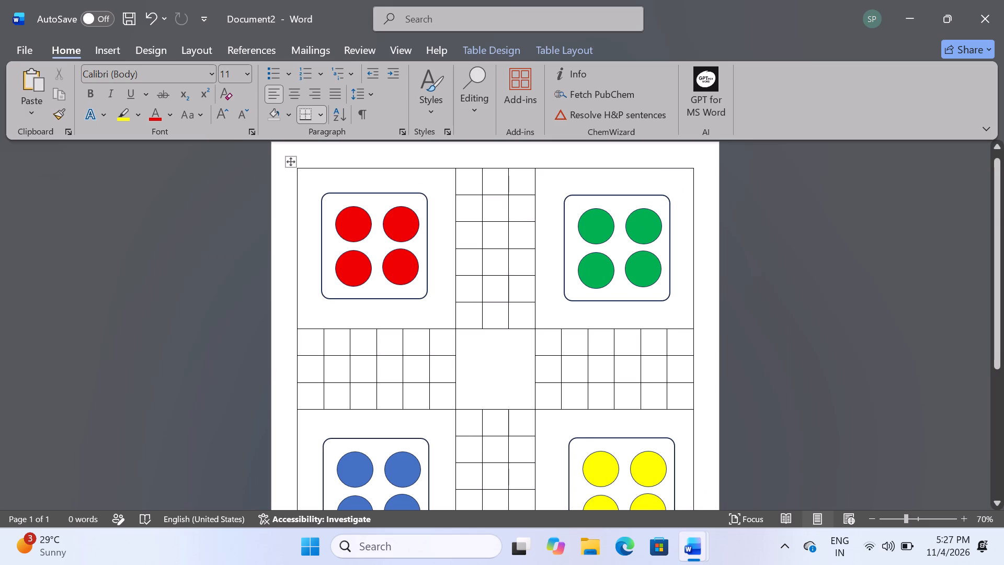
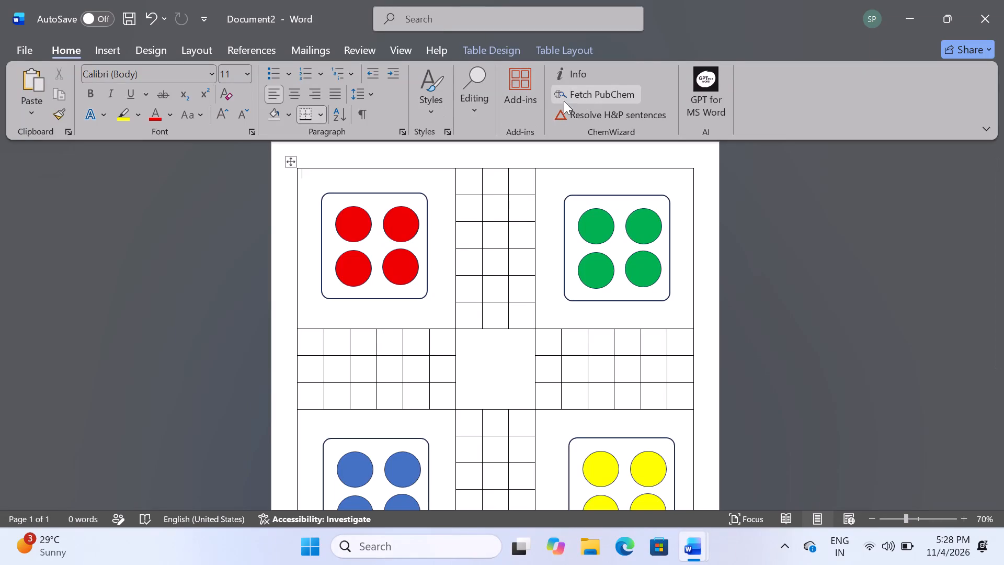
Shade the upper-left corner cell around the red home square with standard red.
{"action": "left_click", "coordinate": [503, 48]}
{"action": "left_click", "coordinate": [638, 107]}
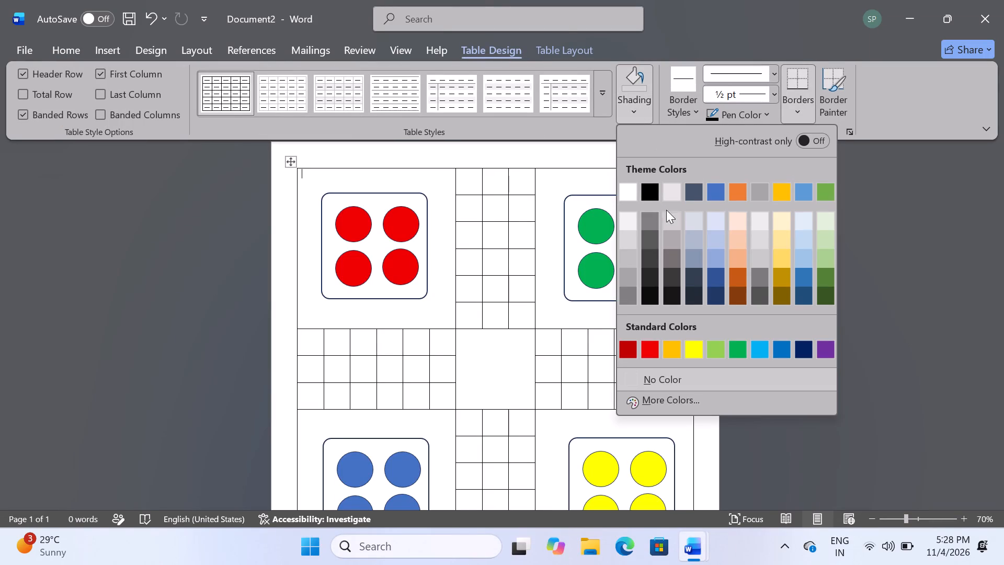
{"action": "left_click", "coordinate": [652, 352]}
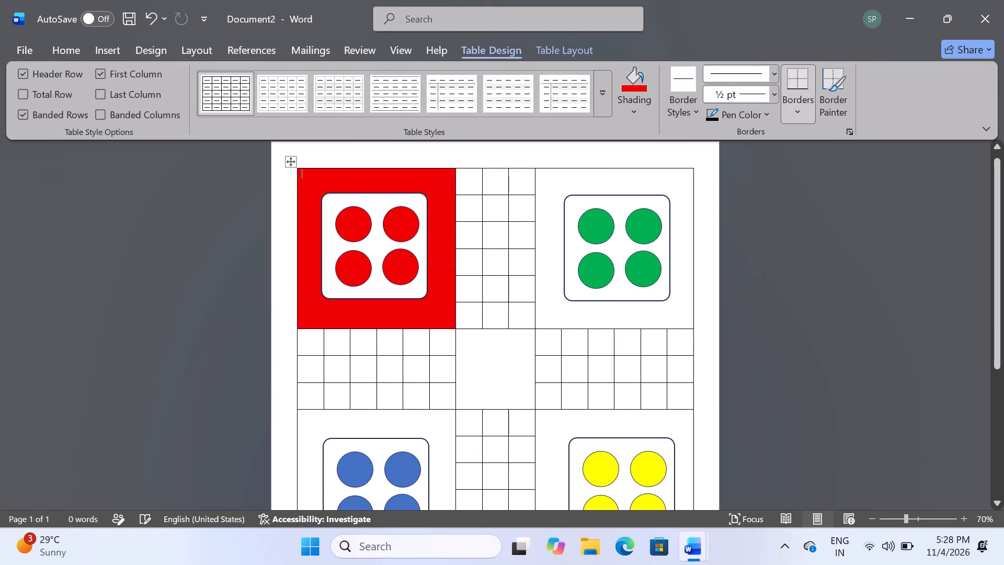
Shade the five inner middle-row cells of the left arm red, plus the cell directly above the outermost of them.
{"action": "left_click", "coordinate": [574, 185]}
{"action": "scroll", "coordinate": [390, 306], "scroll_direction": "down", "scroll_amount": 1}
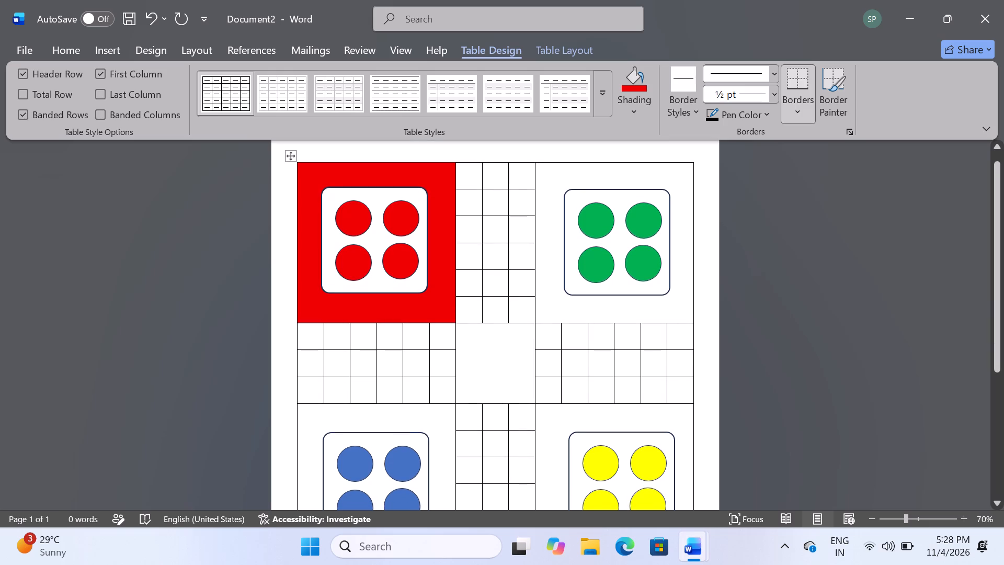
{"action": "left_click_drag", "start_coordinate": [335, 360], "coordinate": [434, 361]}
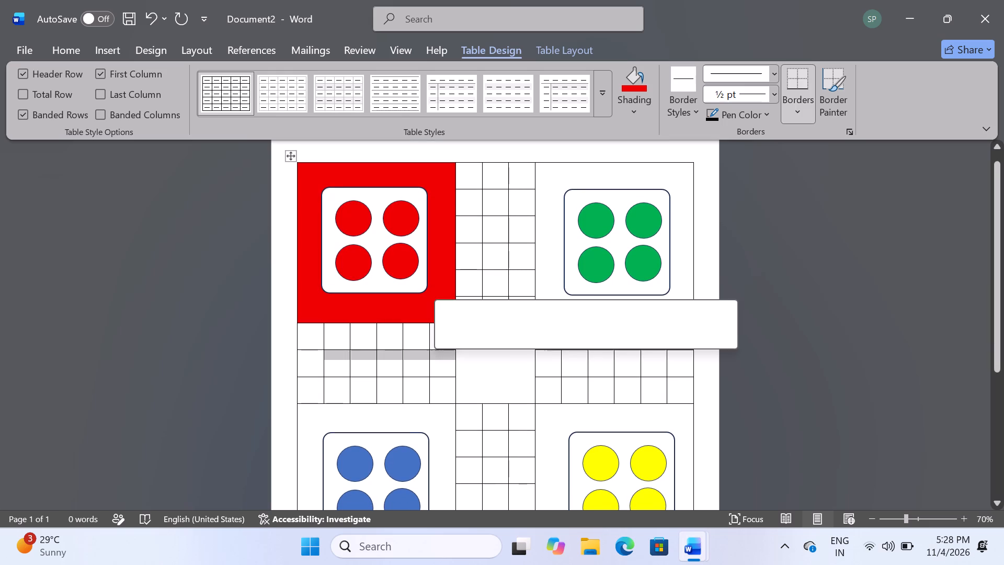
{"action": "left_click", "coordinate": [632, 83]}
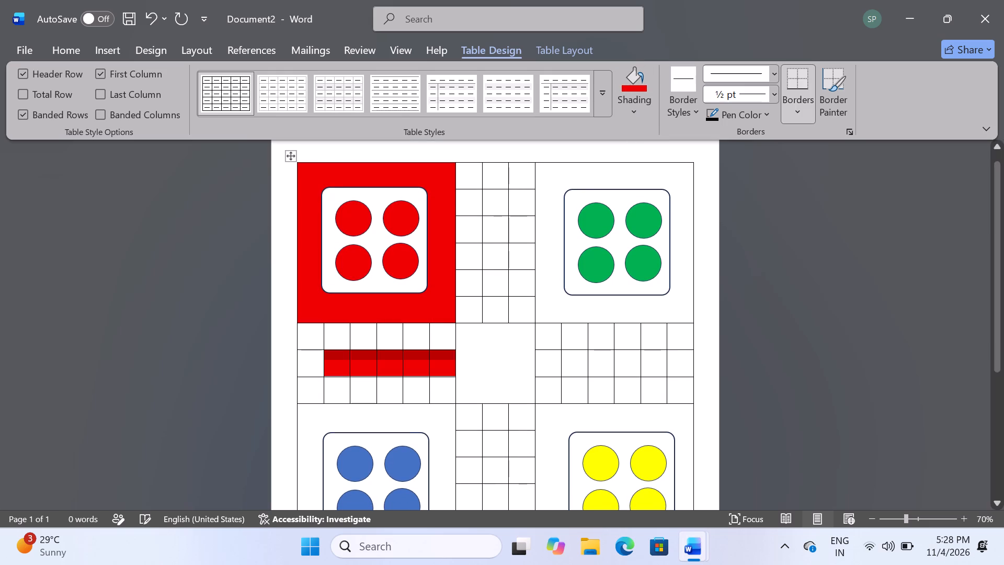
{"action": "left_click", "coordinate": [338, 331]}
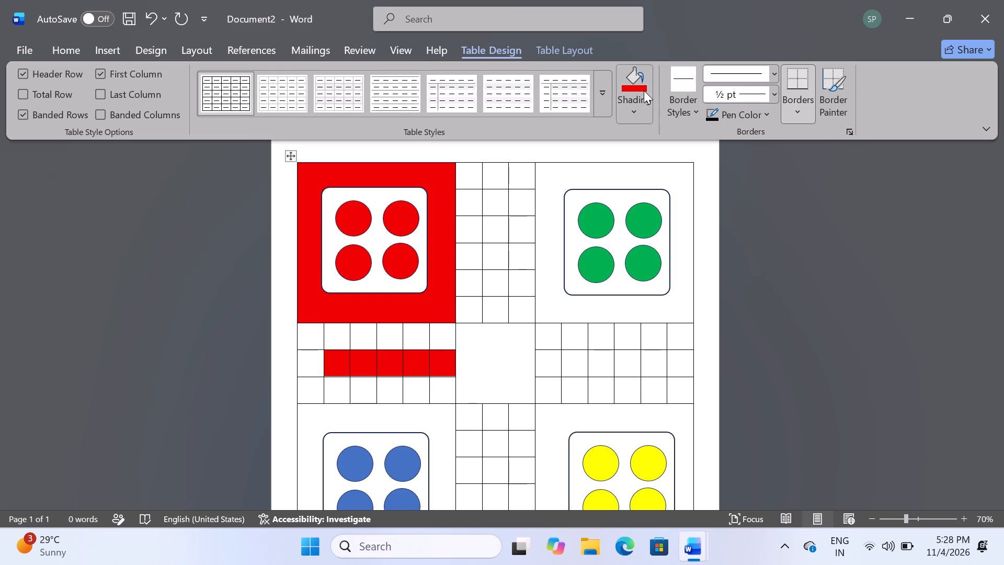
{"action": "left_click", "coordinate": [643, 91]}
Shade the five inner middle-column cells of the top arm with standard green.
{"action": "left_click_drag", "start_coordinate": [490, 203], "coordinate": [491, 306]}
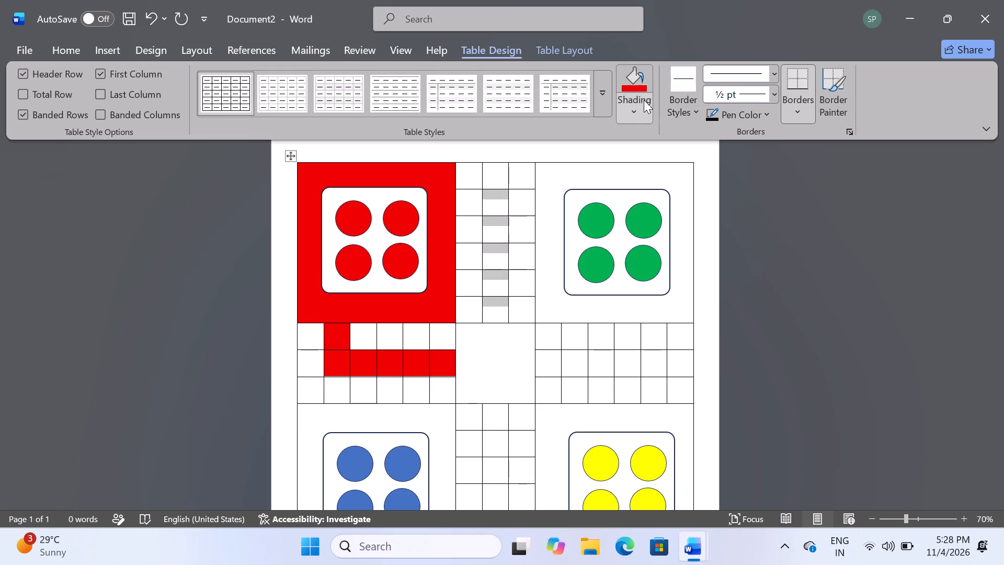
{"action": "left_click", "coordinate": [640, 107]}
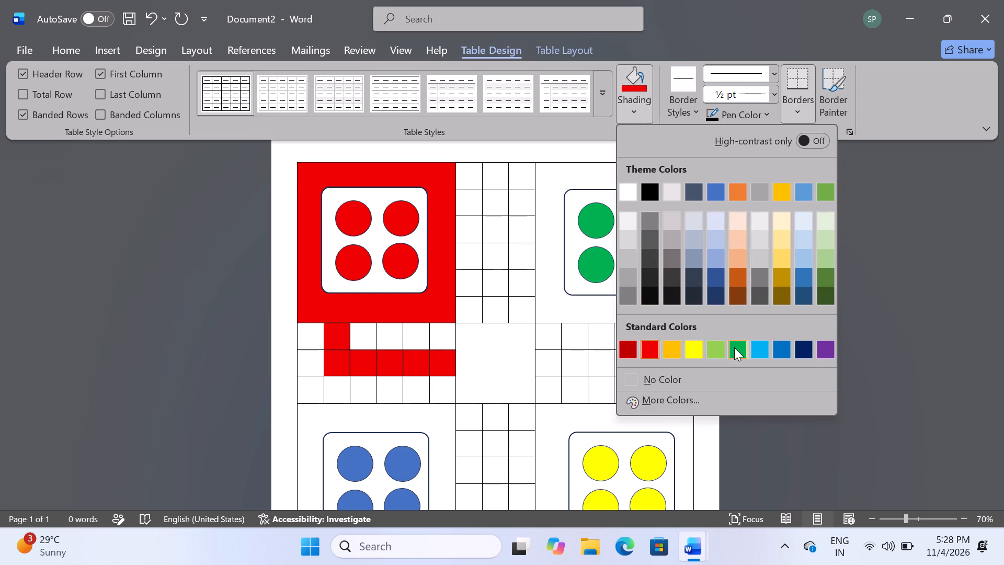
{"action": "left_click", "coordinate": [735, 347]}
Shade the upper-right corner cell and the two adjacent upper cells of the top arm's right column green.
{"action": "left_click_drag", "start_coordinate": [524, 200], "coordinate": [666, 68]}
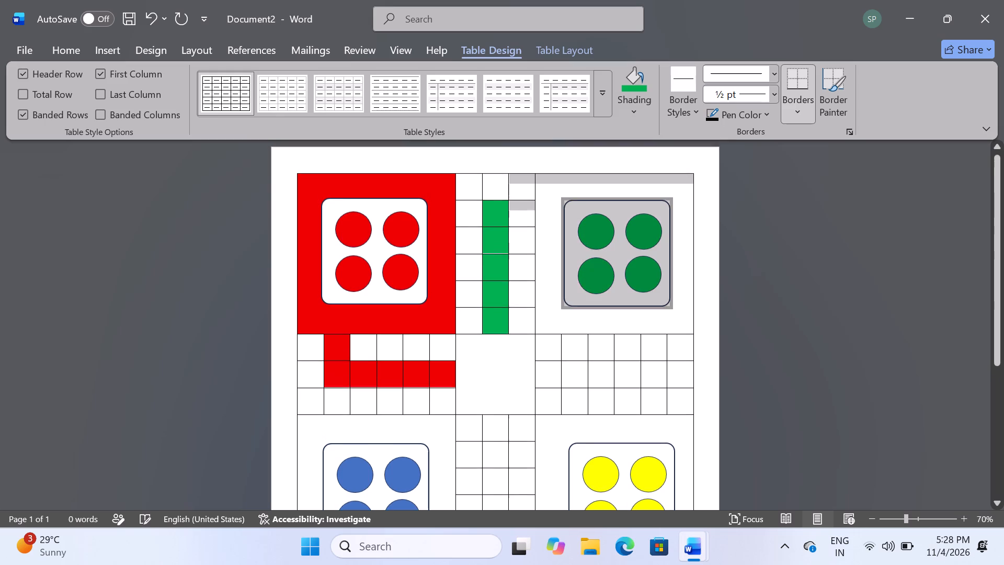
{"action": "left_click_drag", "start_coordinate": [666, 68], "coordinate": [635, 90]}
{"action": "left_click", "coordinate": [635, 90]}
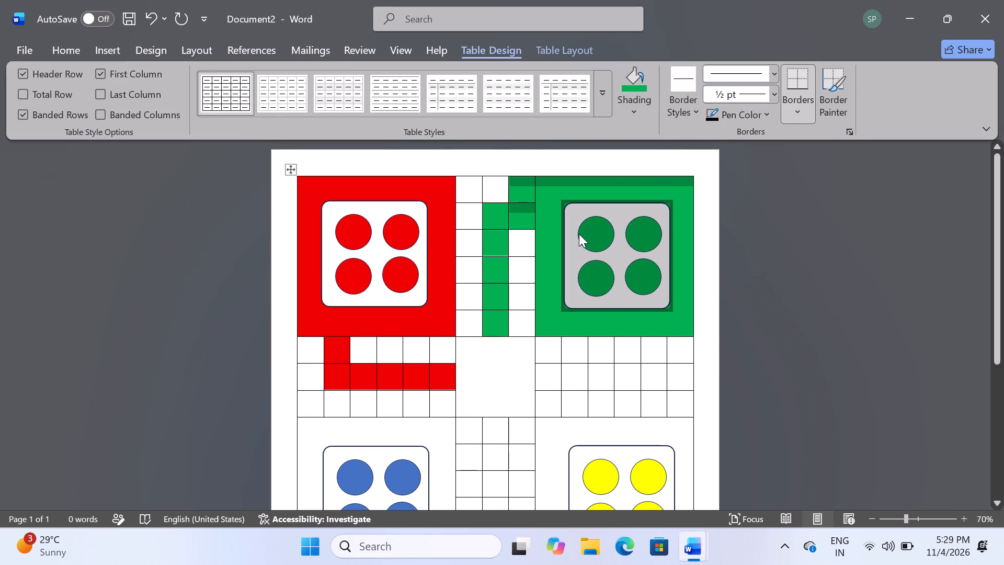
{"action": "left_click", "coordinate": [579, 234]}
{"action": "left_click", "coordinate": [542, 291]}
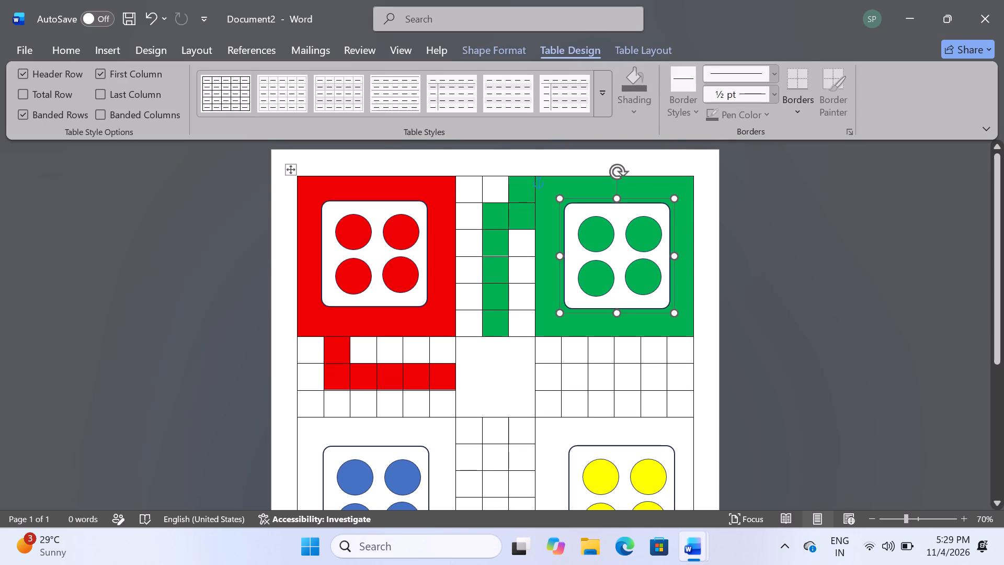
Set the shading of the topmost cell in the top arm's right column to white.
{"action": "left_click", "coordinate": [517, 189]}
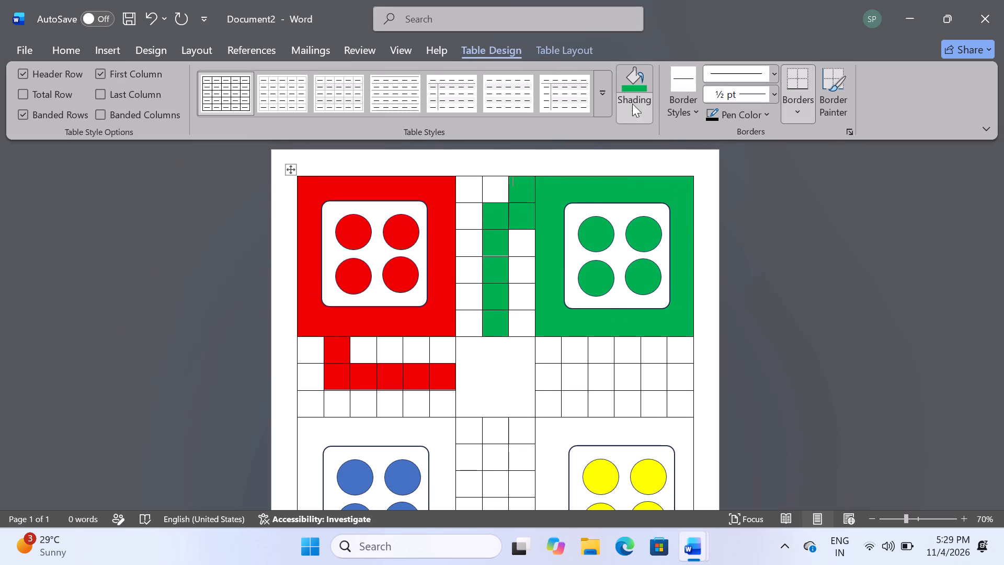
{"action": "left_click", "coordinate": [632, 108]}
{"action": "left_click", "coordinate": [626, 191]}
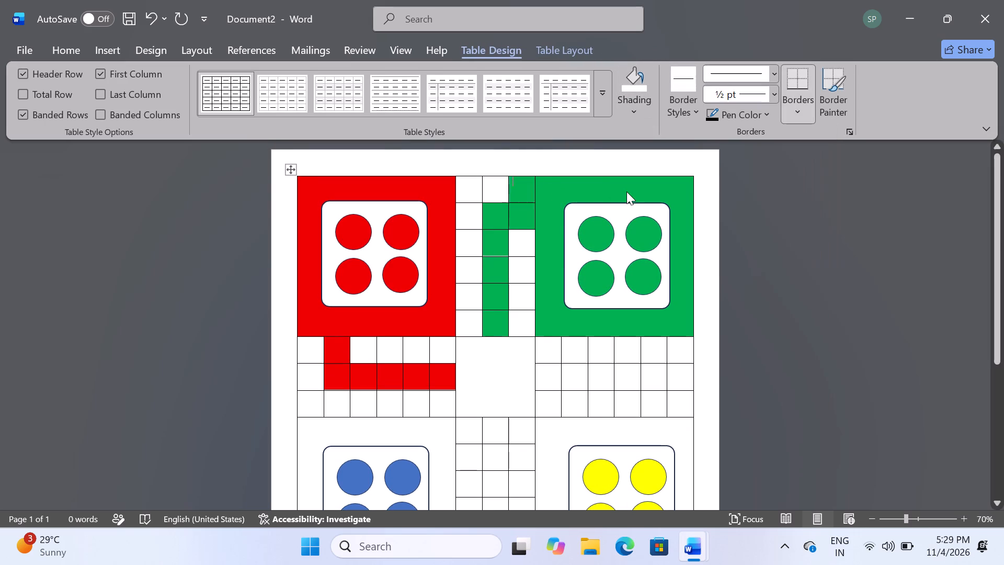
Shade the five inner middle-row cells of the right arm standard yellow, plus the cell directly below the outermost of them.
{"action": "scroll", "coordinate": [526, 345], "scroll_direction": "down", "scroll_amount": 2}
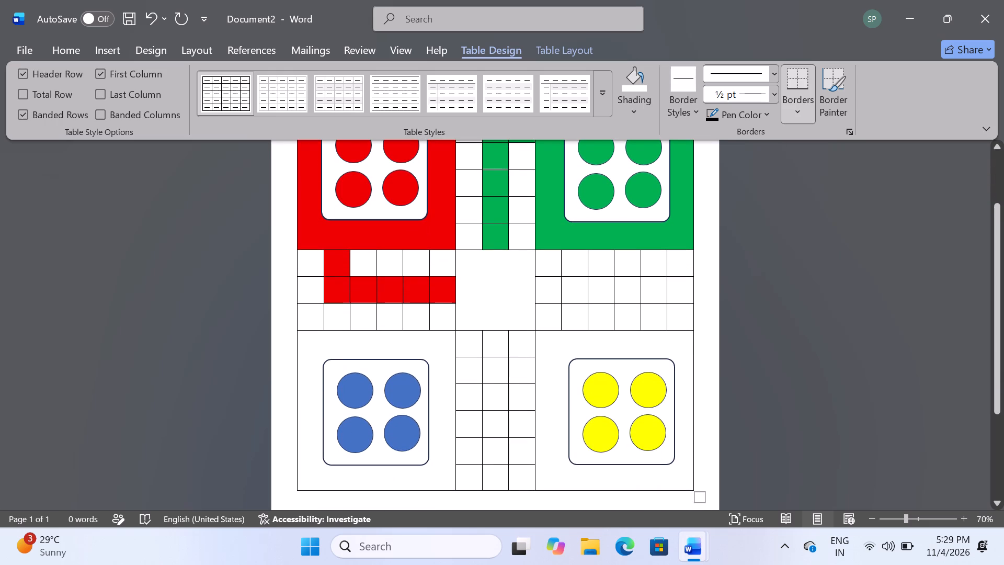
{"action": "left_click_drag", "start_coordinate": [552, 289], "coordinate": [643, 291]}
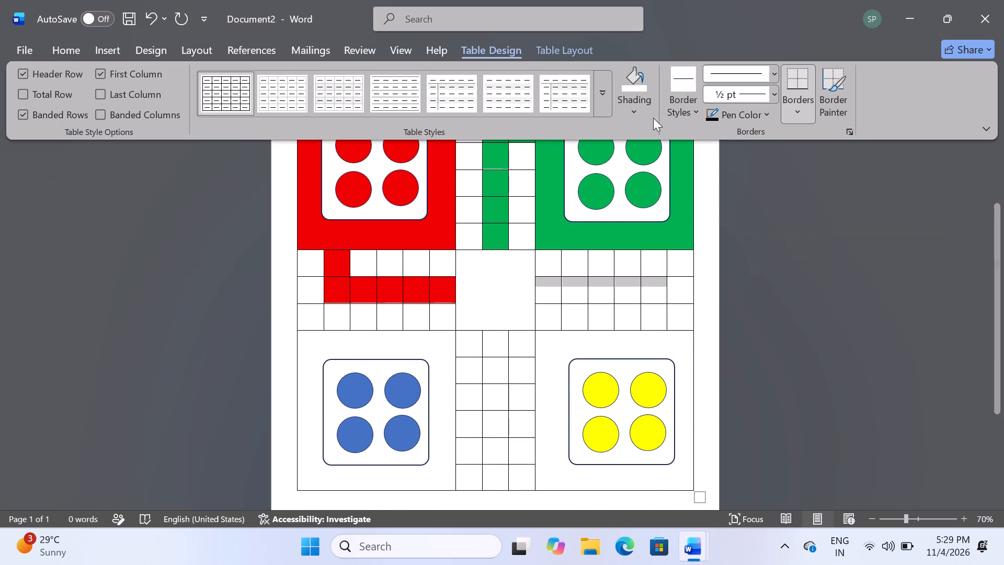
{"action": "left_click", "coordinate": [636, 111]}
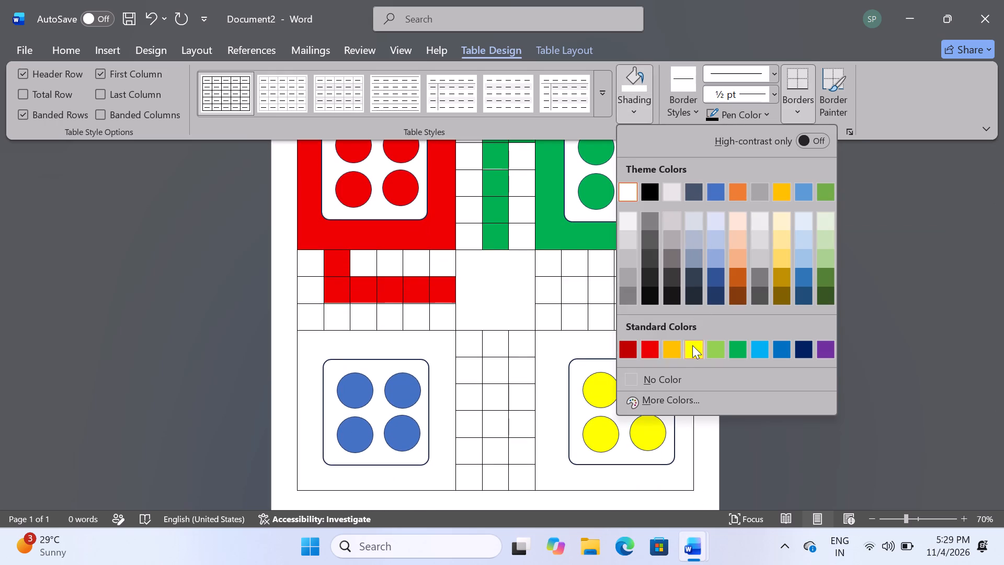
{"action": "left_click", "coordinate": [692, 345]}
{"action": "left_click", "coordinate": [652, 327]}
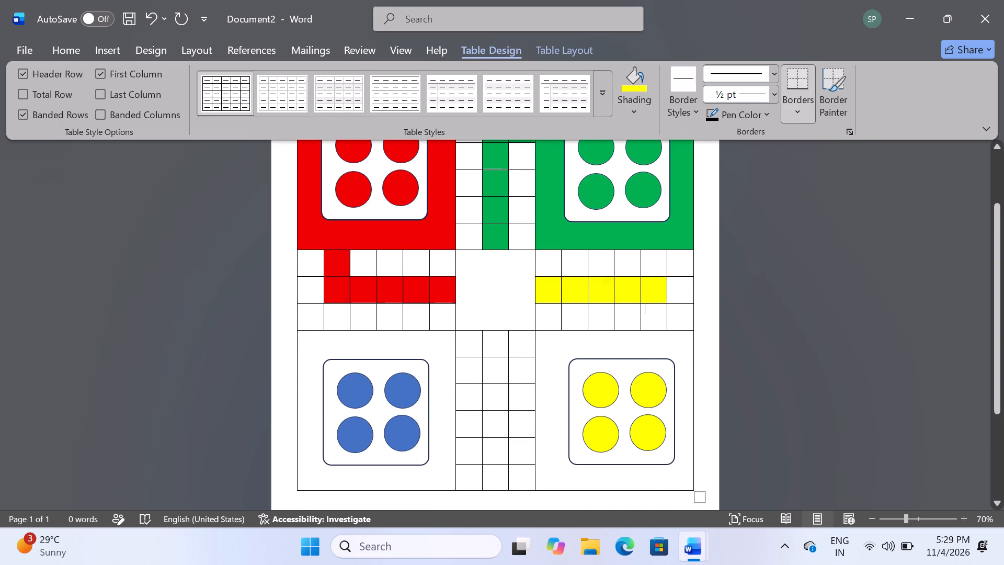
{"action": "left_click", "coordinate": [632, 87]}
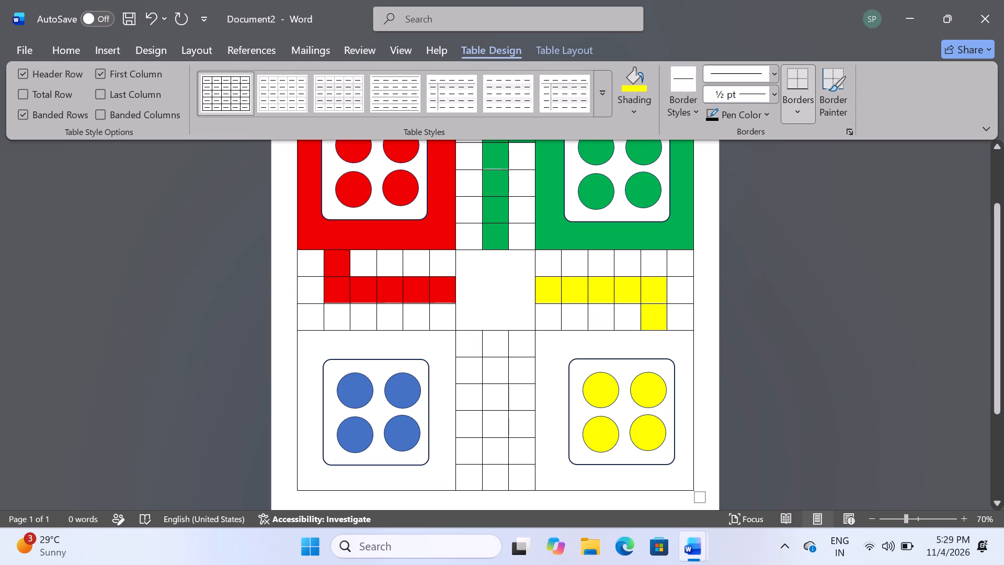
Shade the lower-right corner cell around the yellow home square yellow.
{"action": "left_click", "coordinate": [679, 357]}
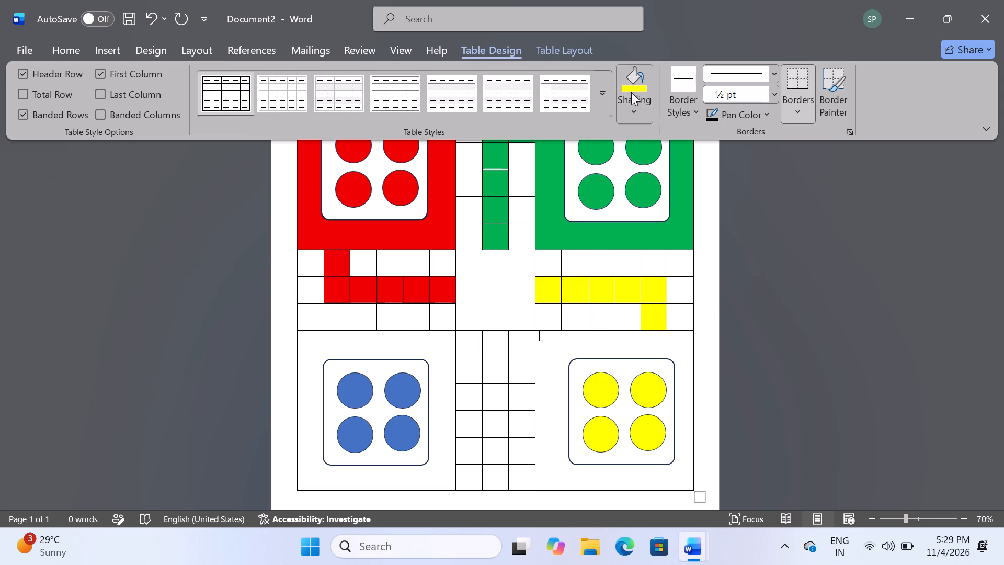
{"action": "left_click", "coordinate": [631, 92]}
Nudge the yellow home square slightly left to centre it in its corner cell.
{"action": "scroll", "coordinate": [589, 317], "scroll_direction": "down", "scroll_amount": 1}
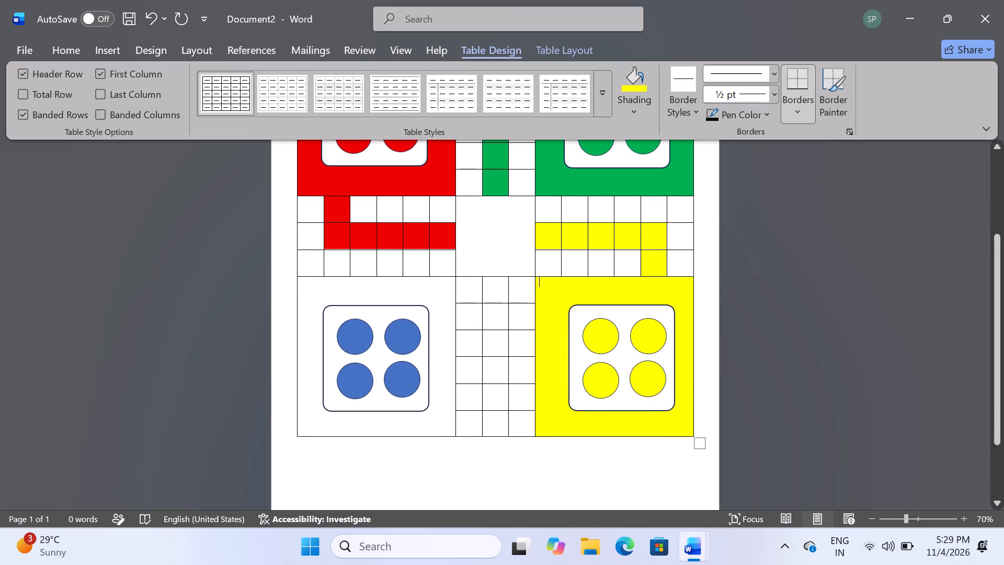
{"action": "left_click_drag", "start_coordinate": [621, 353], "coordinate": [614, 352]}
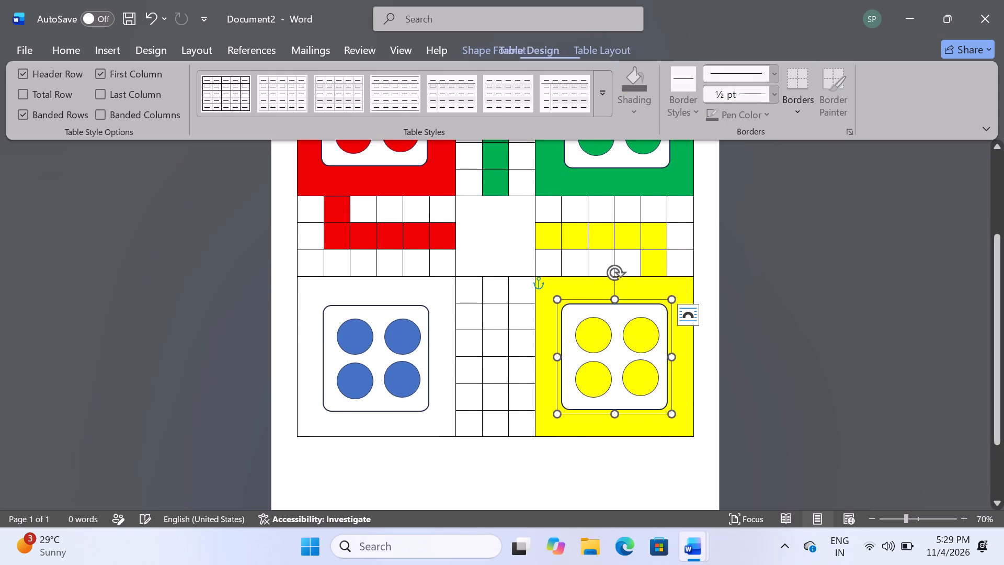
Shade the lower-left corner cell around the blue home square with standard blue.
{"action": "left_click", "coordinate": [394, 291]}
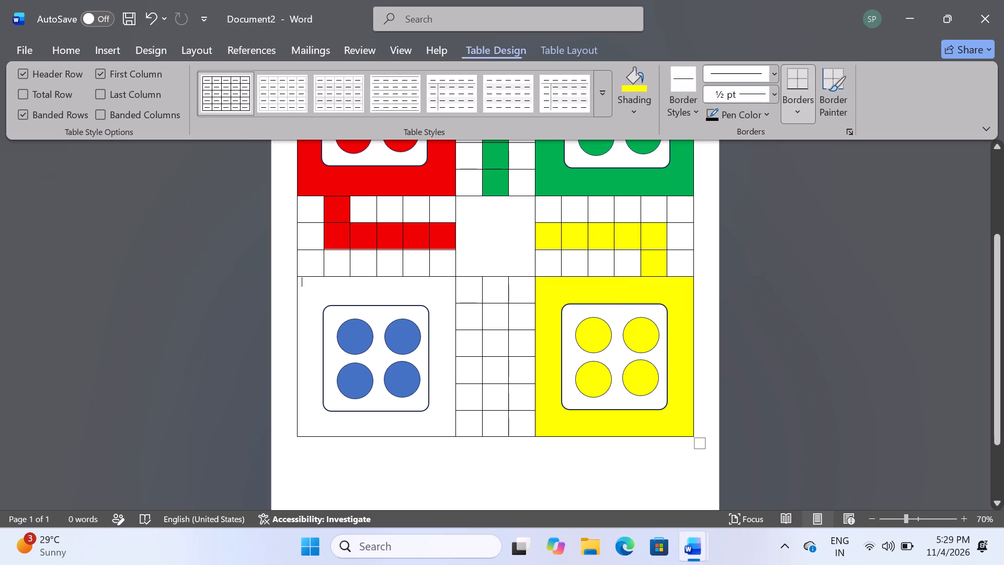
{"action": "left_click", "coordinate": [632, 107]}
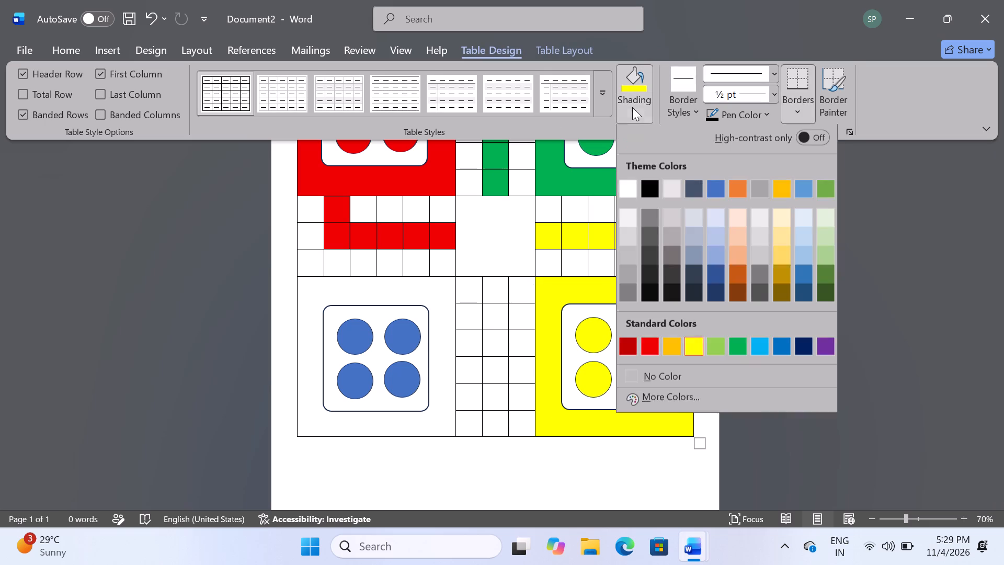
{"action": "left_click", "coordinate": [777, 347]}
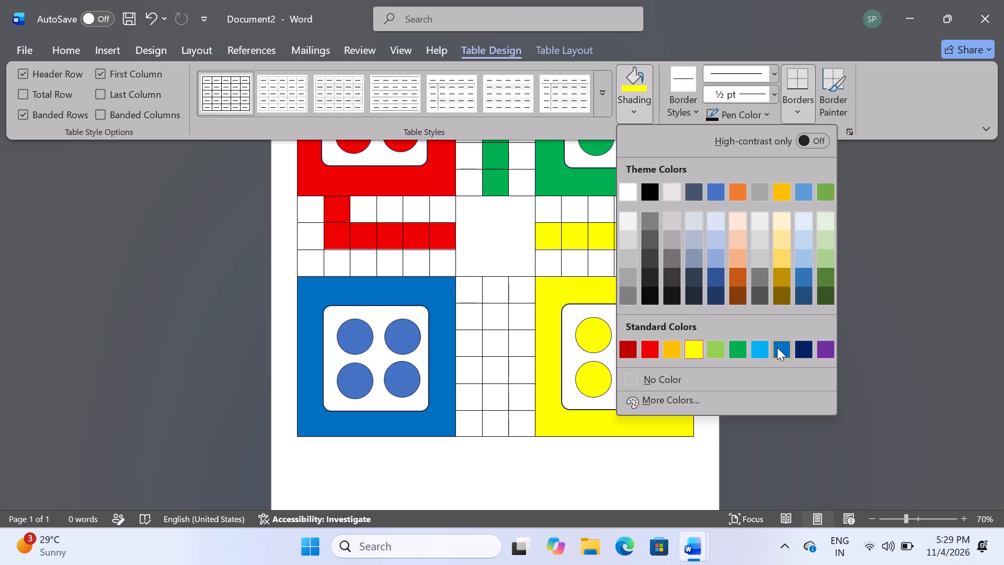
Shade the five inner middle-column cells of the bottom arm blue, plus the cell directly left of the lowest of them.
{"action": "left_click", "coordinate": [471, 395]}
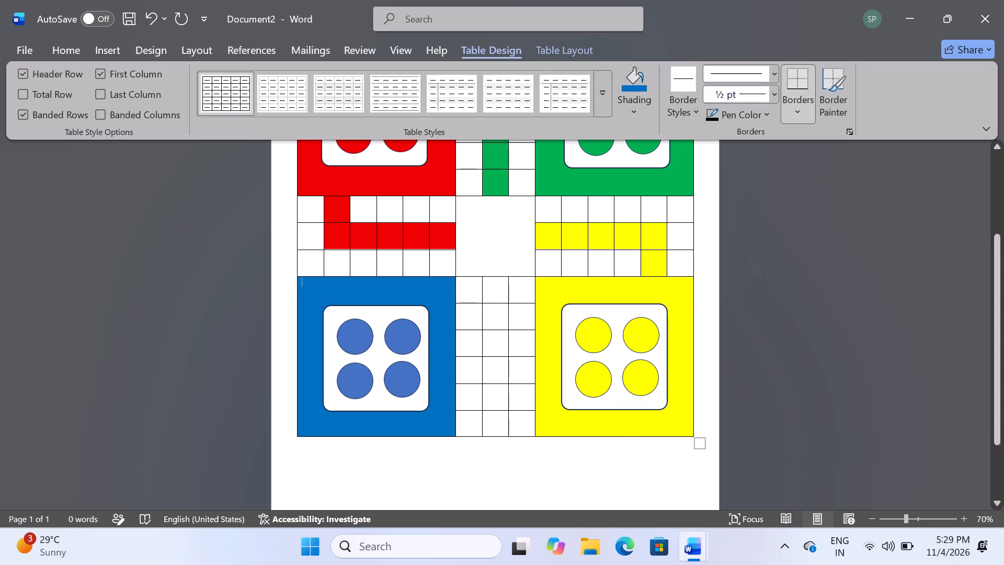
{"action": "left_click", "coordinate": [471, 372]}
{"action": "left_click_drag", "start_coordinate": [496, 297], "coordinate": [494, 373]}
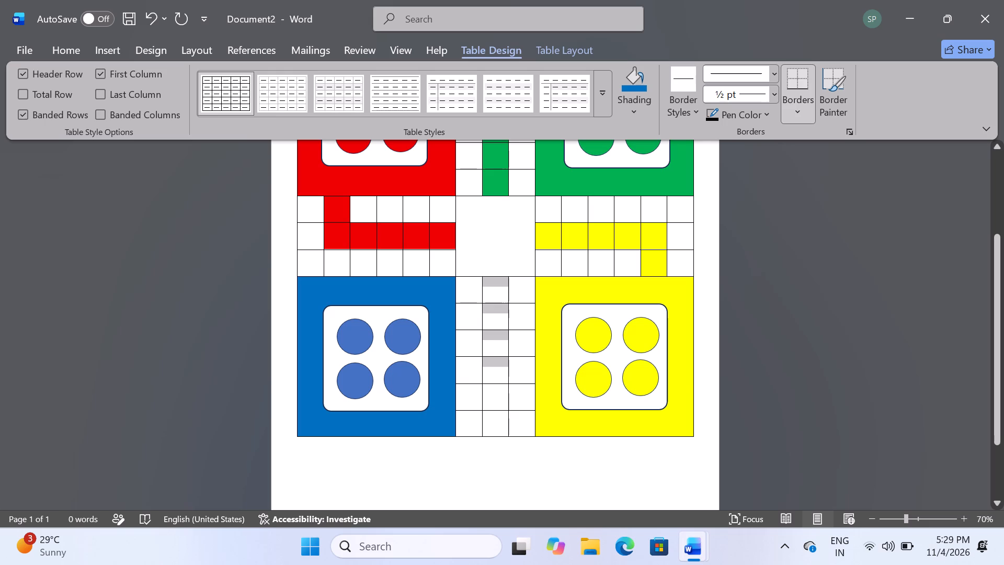
{"action": "left_click_drag", "start_coordinate": [494, 373], "coordinate": [492, 397]}
{"action": "left_click", "coordinate": [633, 91]}
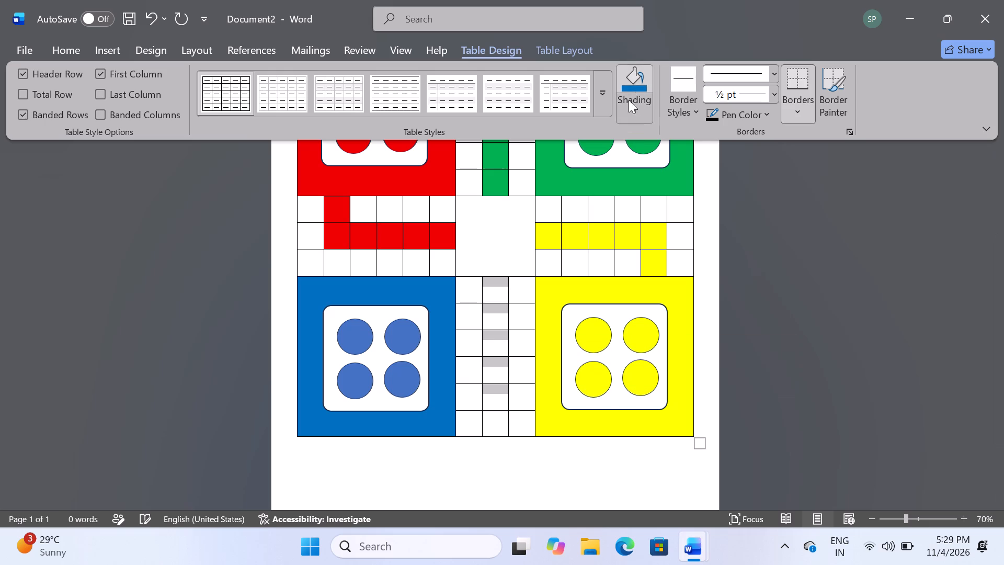
{"action": "left_click", "coordinate": [466, 395]}
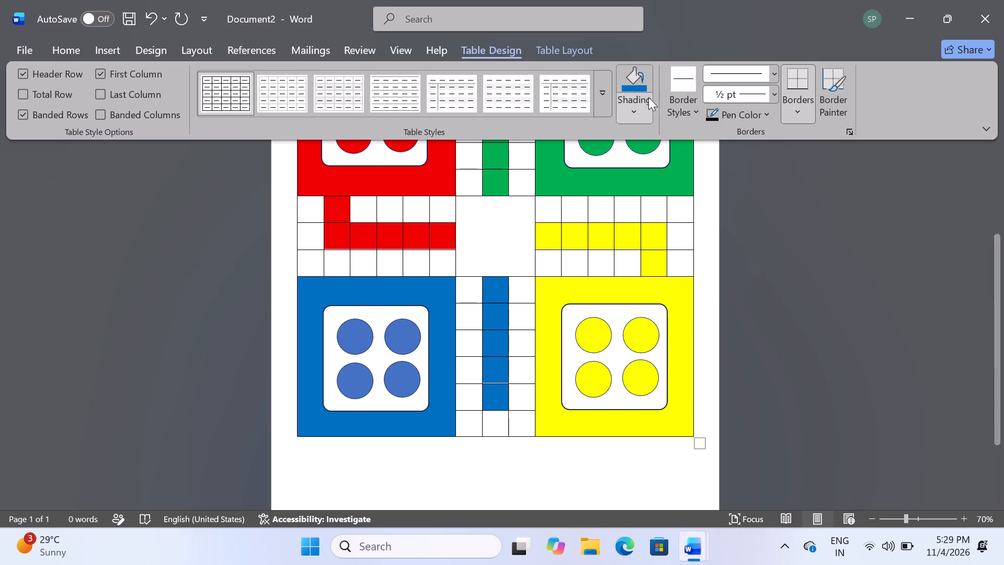
{"action": "left_click", "coordinate": [638, 86]}
{"action": "left_click", "coordinate": [561, 268]}
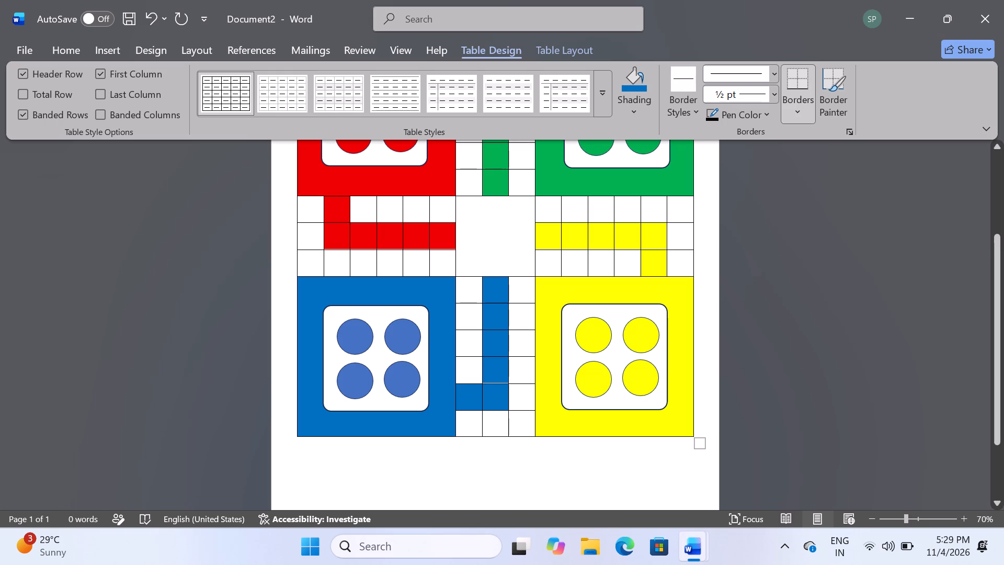
Draw an isosceles triangle about 1.06" high and 1.56" wide and centre it horizontally in the board's central cell, apex at its top edge.
{"action": "scroll", "coordinate": [561, 268], "scroll_direction": "up", "scroll_amount": 1}
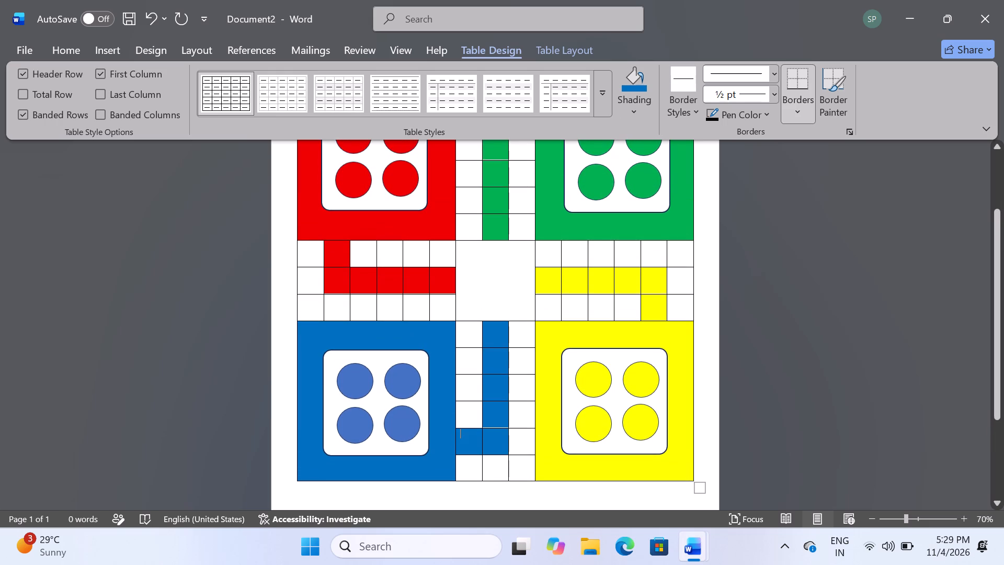
{"action": "scroll", "coordinate": [497, 283], "scroll_direction": "up", "scroll_amount": 5, "text": "ctrl"}
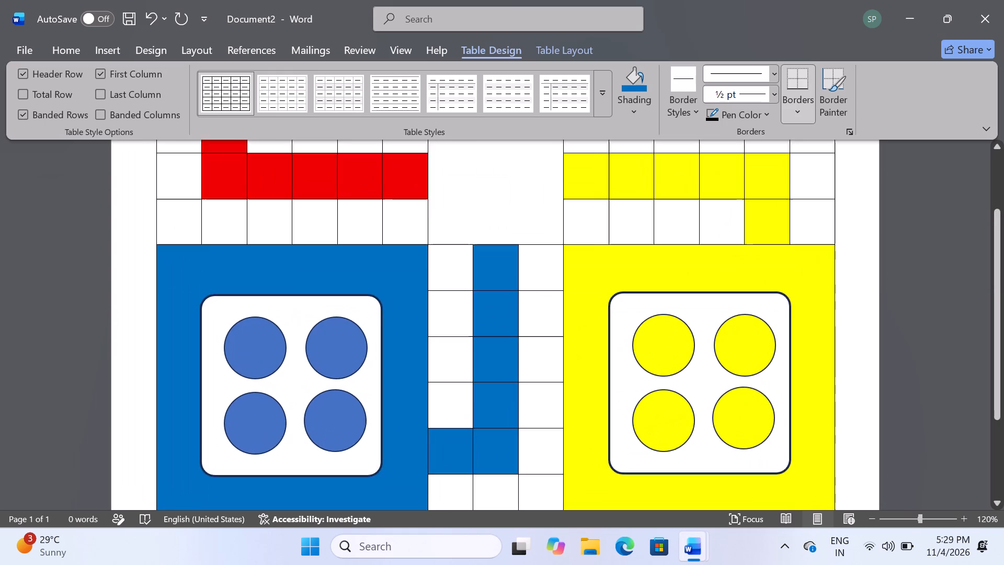
{"action": "scroll", "coordinate": [497, 283], "scroll_direction": "up", "scroll_amount": 2}
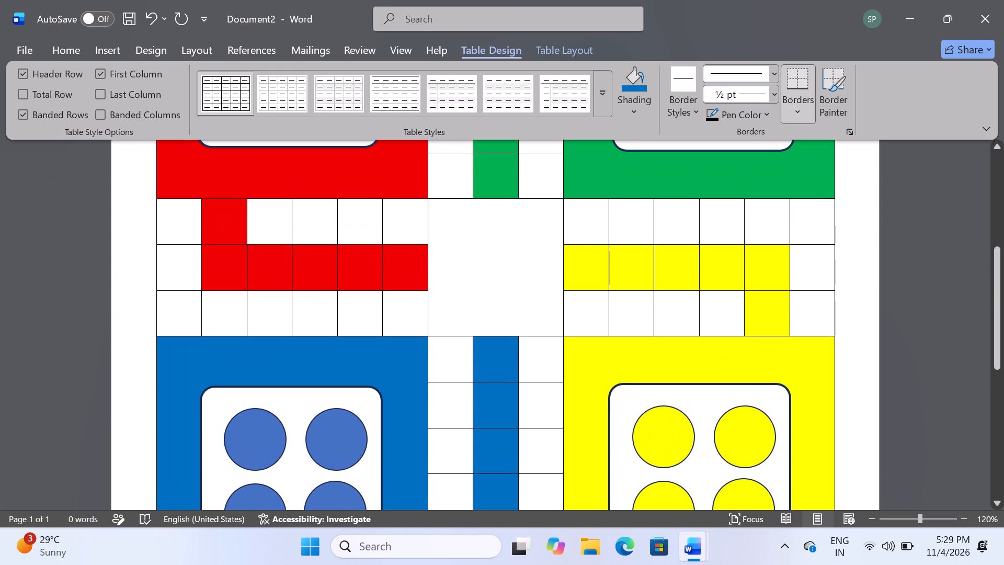
{"action": "scroll", "coordinate": [497, 283], "scroll_direction": "up", "scroll_amount": 1}
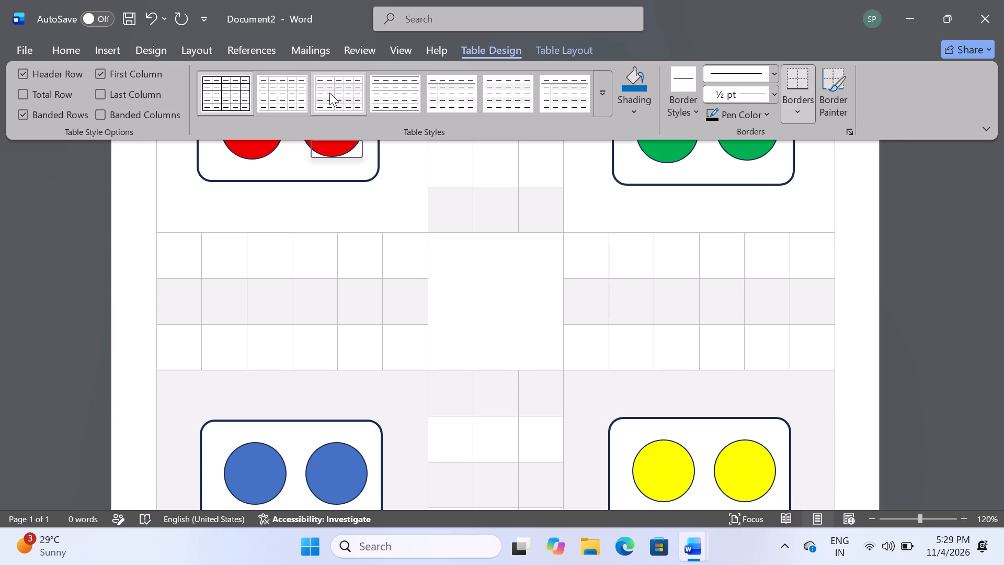
{"action": "left_click", "coordinate": [110, 50]}
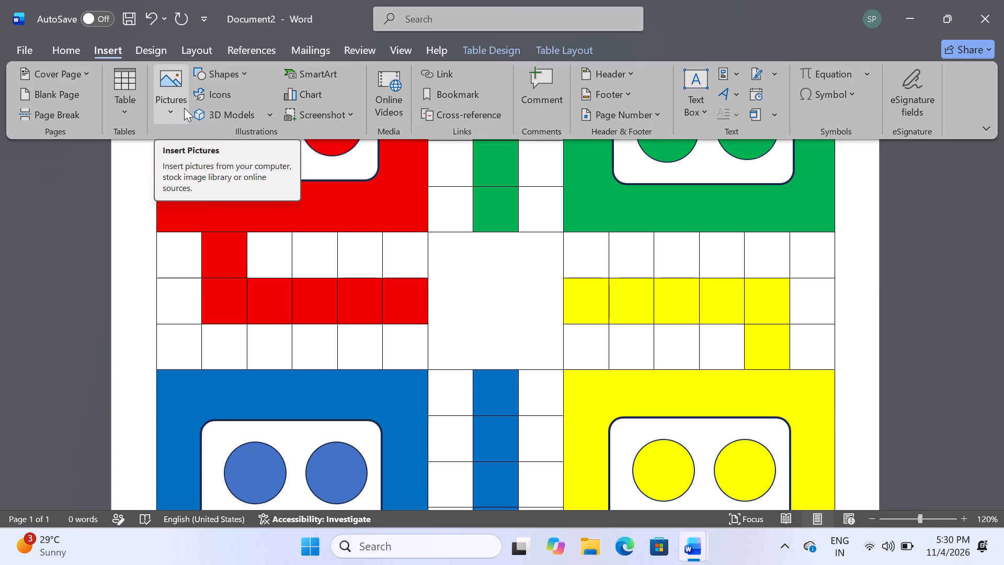
{"action": "left_click", "coordinate": [246, 75]}
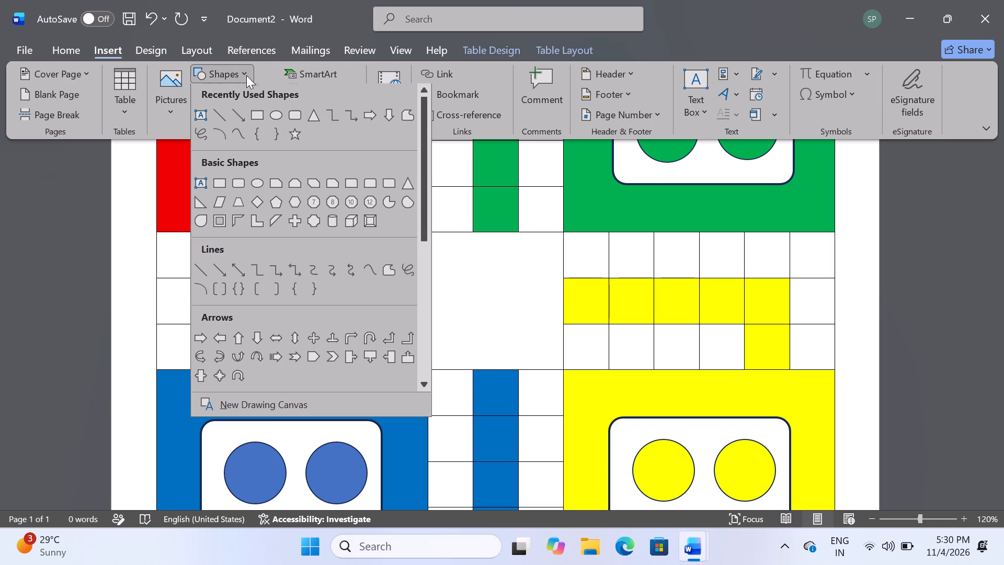
{"action": "left_click", "coordinate": [312, 118]}
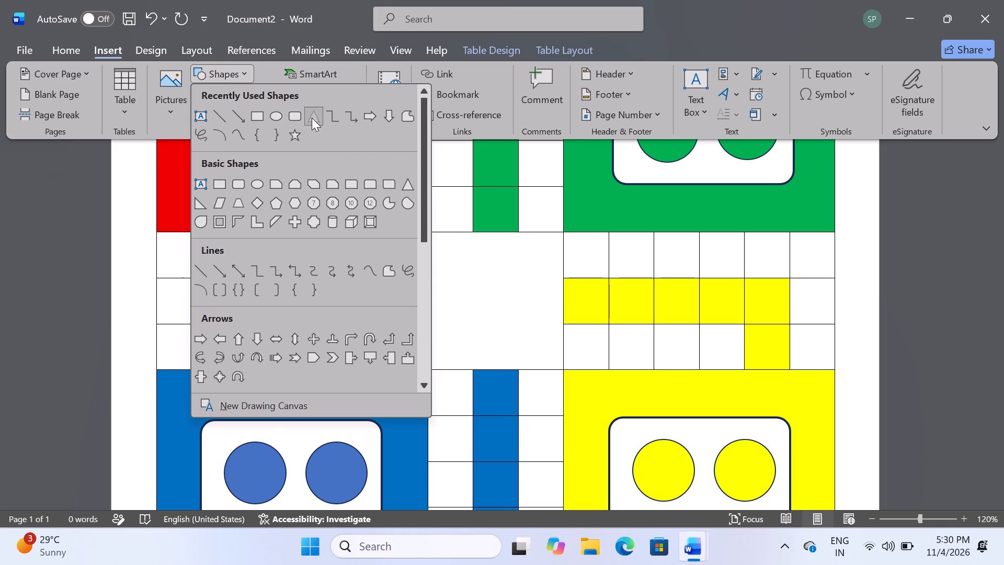
{"action": "left_click_drag", "start_coordinate": [446, 234], "coordinate": [586, 330]}
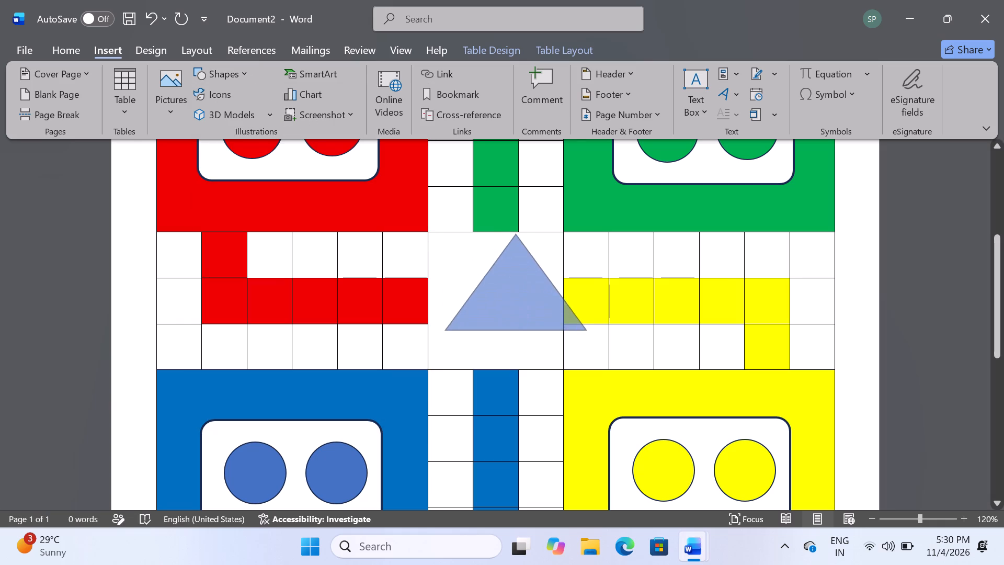
{"action": "left_click_drag", "start_coordinate": [586, 330], "coordinate": [587, 330]}
{"action": "left_click_drag", "start_coordinate": [522, 302], "coordinate": [501, 301]}
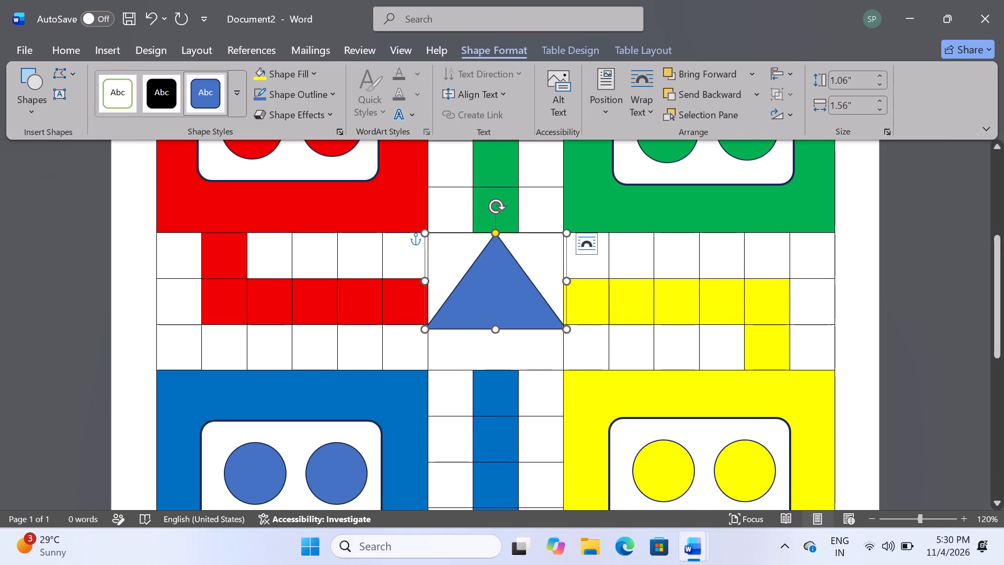
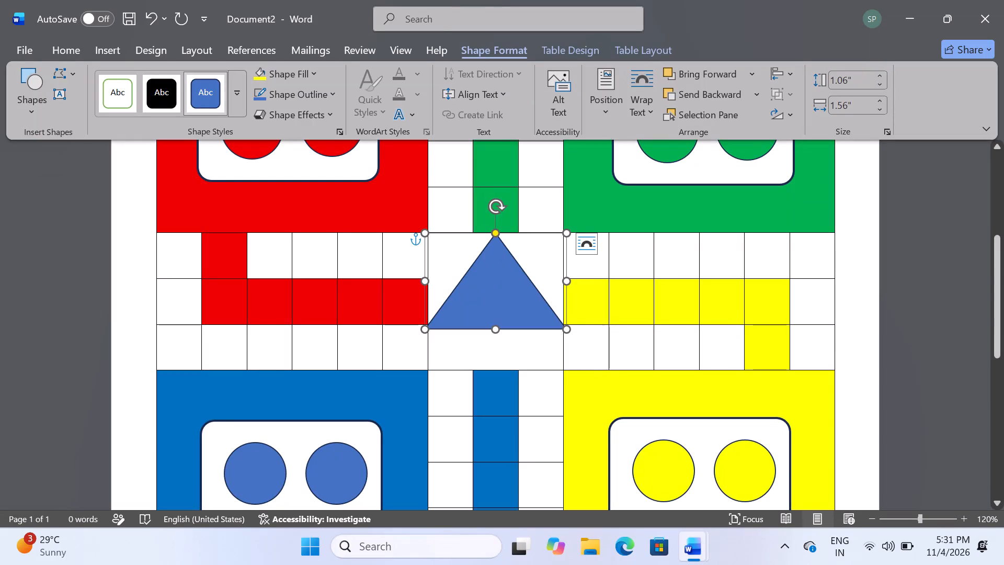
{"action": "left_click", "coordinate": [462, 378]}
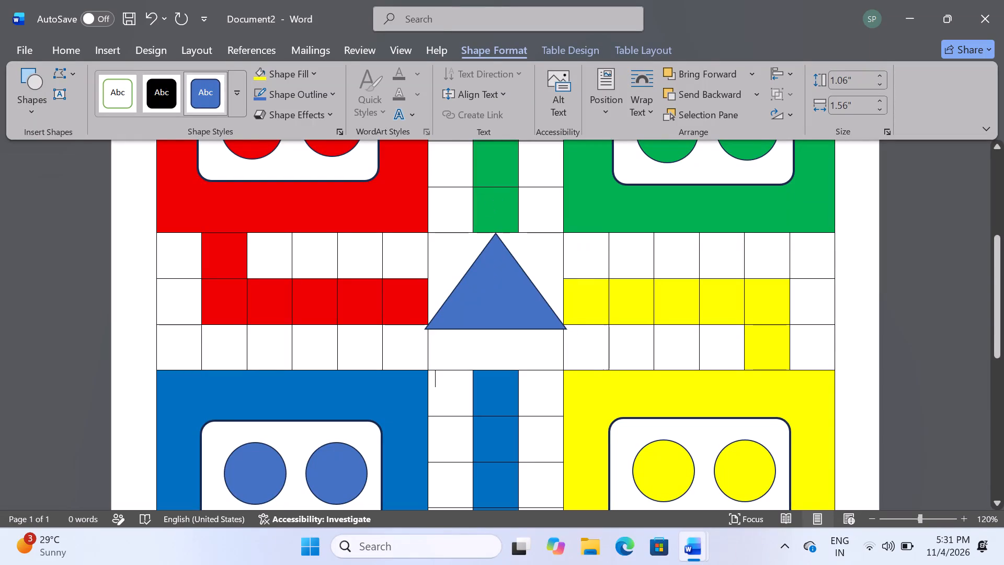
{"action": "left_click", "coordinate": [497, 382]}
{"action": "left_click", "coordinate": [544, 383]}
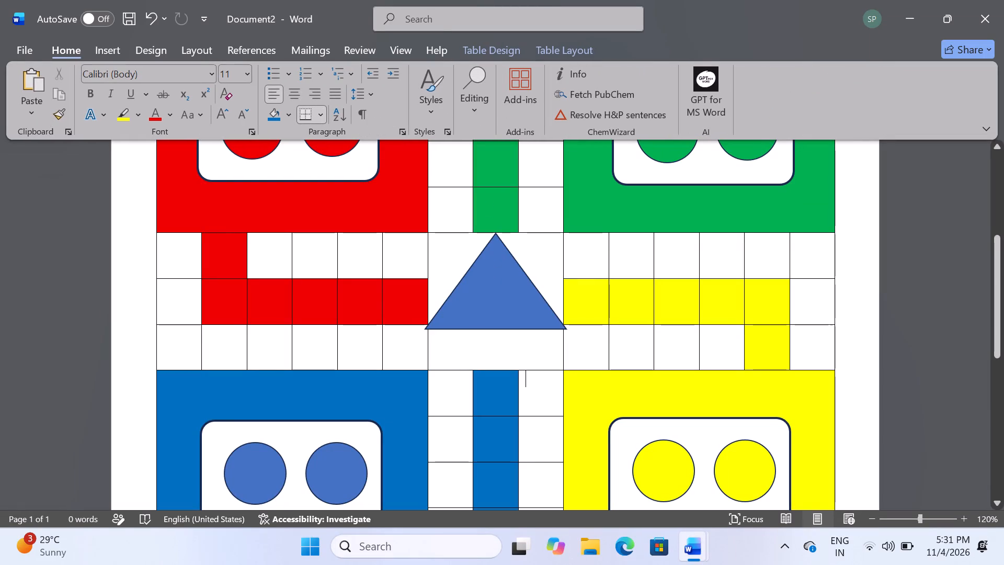
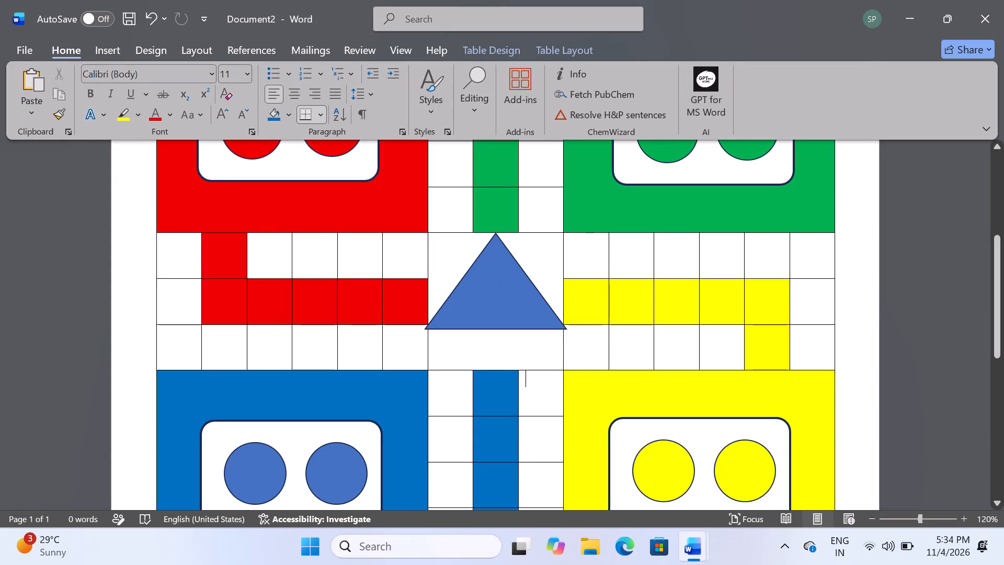
Resize the triangle in the centre square to 0.75" high and 1.5" wide.
{"action": "left_click", "coordinate": [503, 296]}
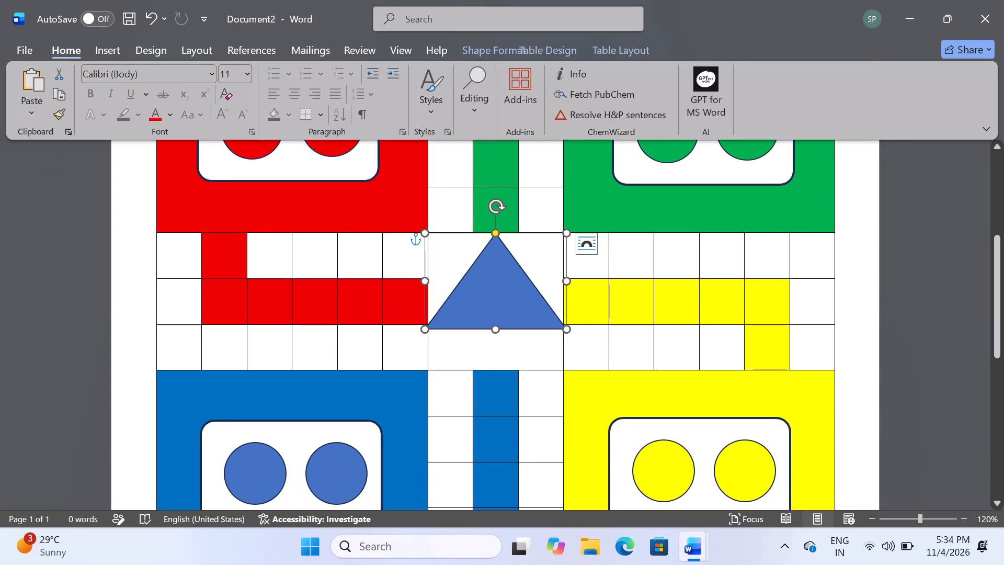
{"action": "left_click", "coordinate": [511, 47]}
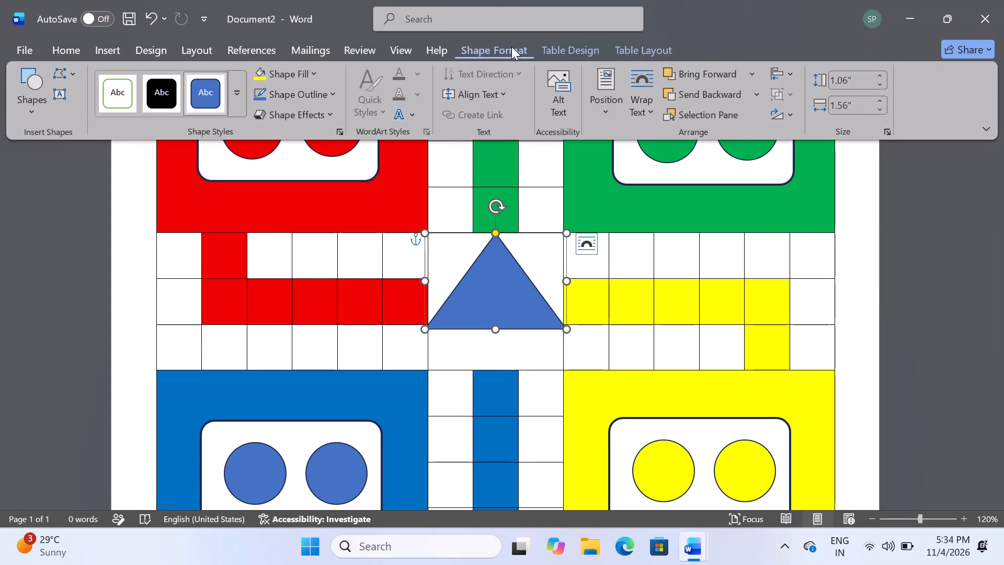
{"action": "left_click", "coordinate": [852, 81]}
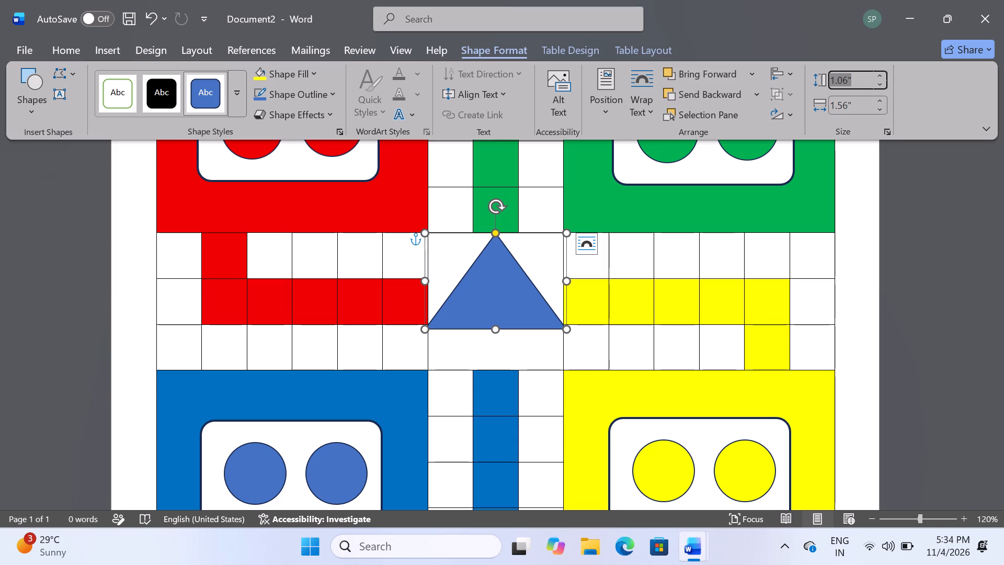
{"action": "key", "text": "1"}
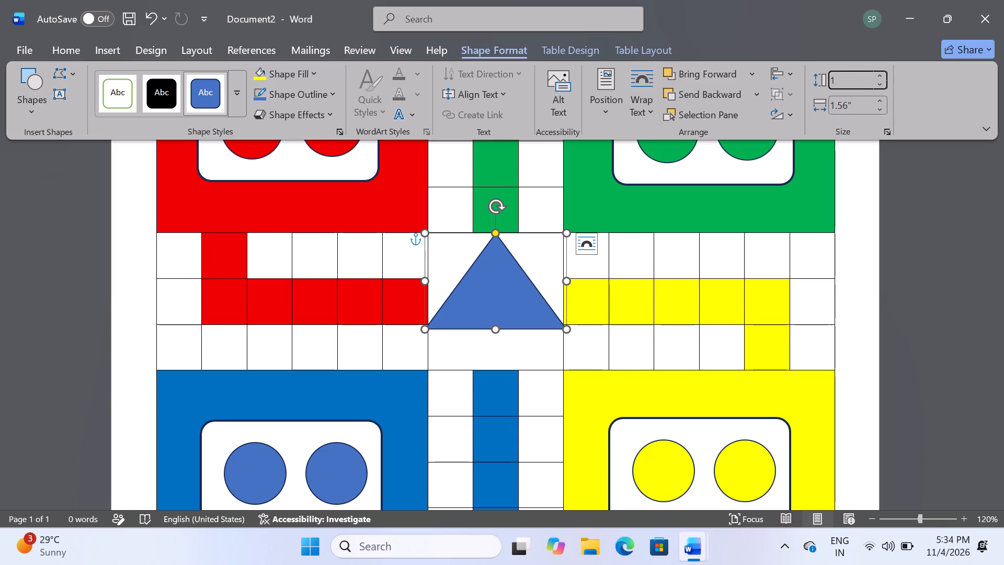
{"action": "key", "text": "BackSpace"}
{"action": "type", "text": "0."}
{"action": "key", "text": "7"}
{"action": "key", "text": "5"}
{"action": "key", "text": "Tab"}
{"action": "type", "text": "1.5"}
{"action": "key", "text": "Return"}
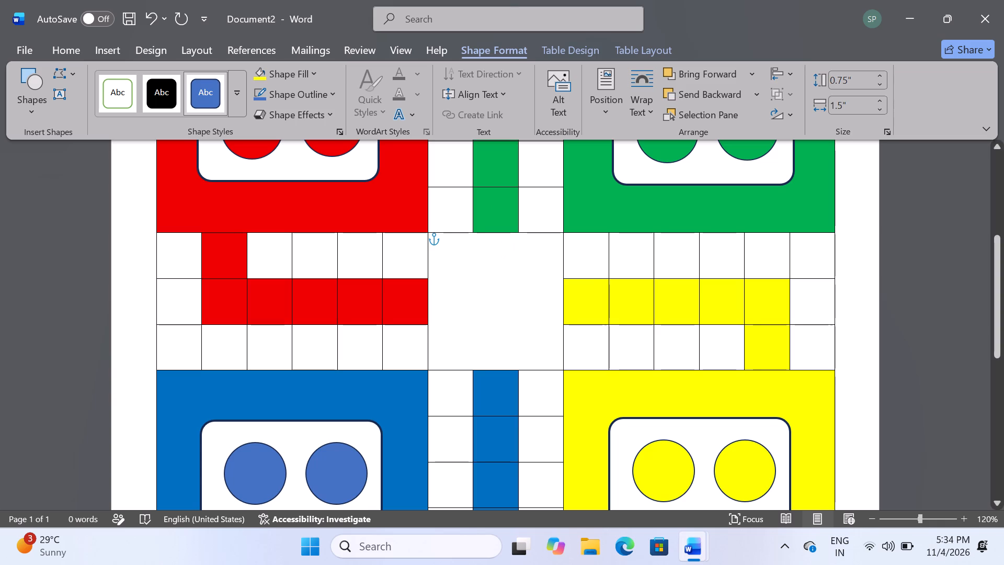
Move the resized triangle back into the centre square, with its base close to the square's bottom edge.
{"action": "left_click", "coordinate": [526, 289]}
{"action": "scroll", "coordinate": [526, 289], "scroll_direction": "down", "scroll_amount": 3}
{"action": "scroll", "coordinate": [526, 289], "scroll_direction": "down", "scroll_amount": 3, "text": "ctrl"}
{"action": "scroll", "coordinate": [526, 289], "scroll_direction": "up", "scroll_amount": 2}
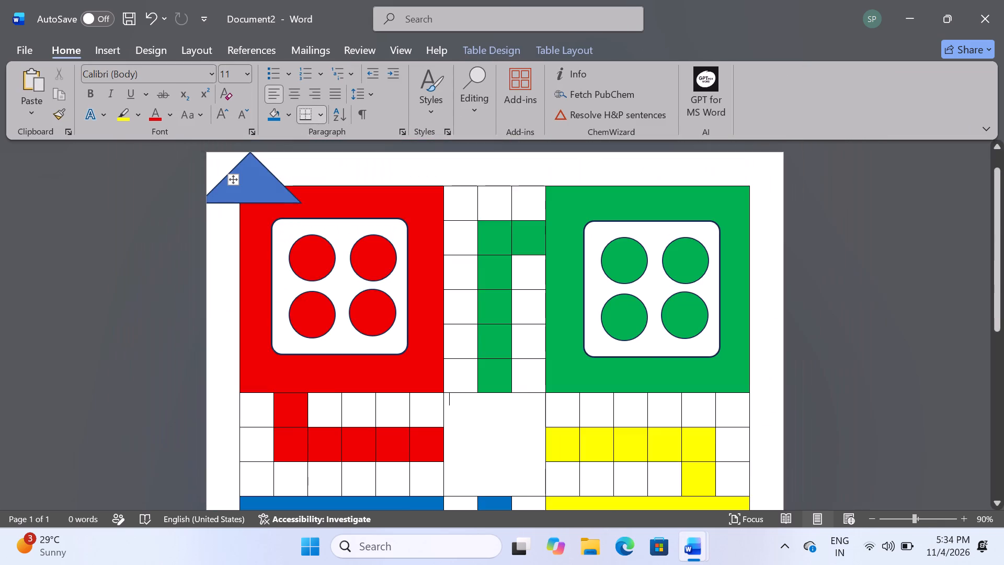
{"action": "scroll", "coordinate": [526, 289], "scroll_direction": "up", "scroll_amount": 1}
{"action": "left_click_drag", "start_coordinate": [266, 177], "coordinate": [336, 207]}
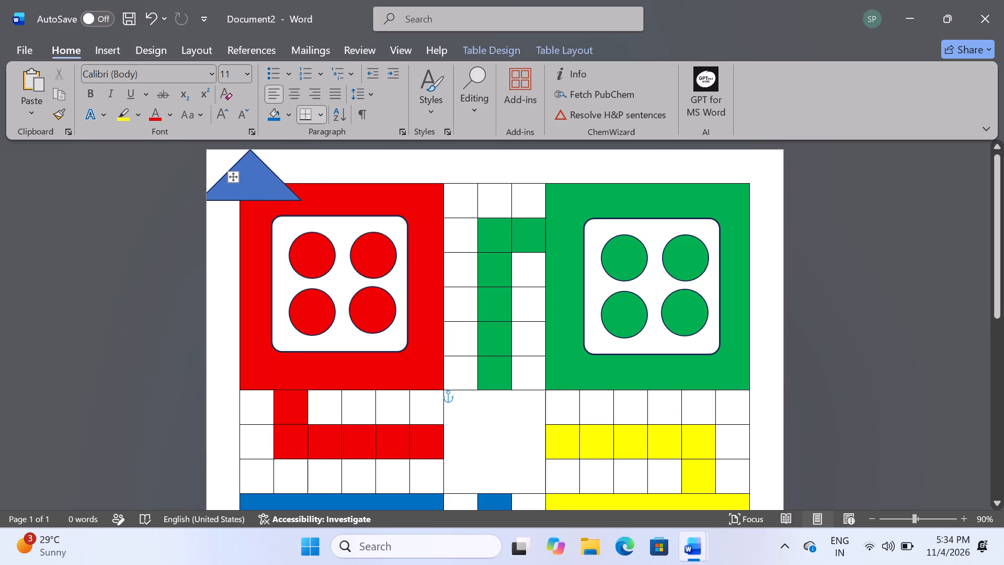
{"action": "left_click_drag", "start_coordinate": [336, 207], "coordinate": [500, 422]}
{"action": "scroll", "coordinate": [500, 422], "scroll_direction": "down", "scroll_amount": 1}
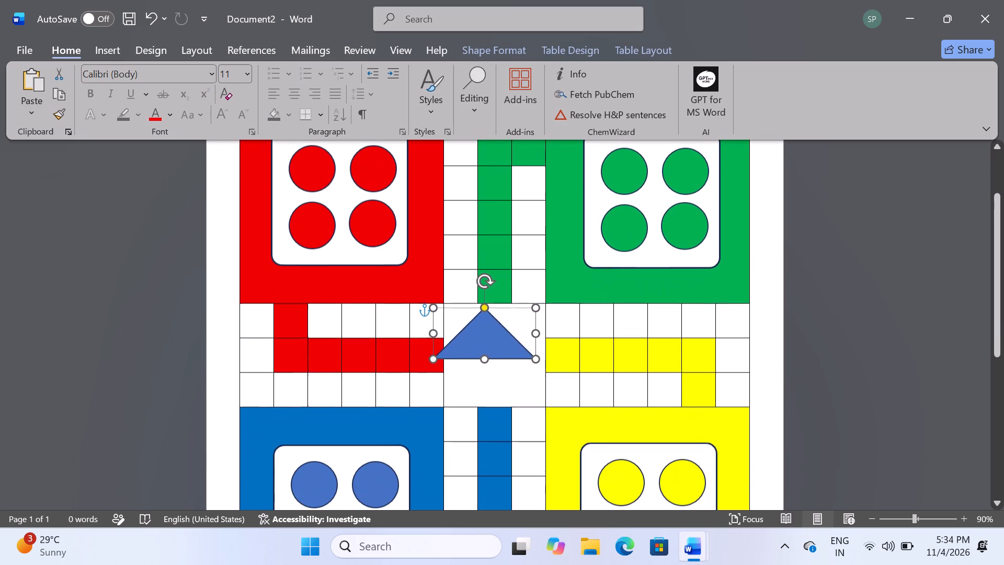
{"action": "left_click_drag", "start_coordinate": [492, 335], "coordinate": [507, 383]}
{"action": "scroll", "coordinate": [524, 310], "scroll_direction": "up", "scroll_amount": 8, "text": "ctrl"}
{"action": "scroll", "coordinate": [524, 310], "scroll_direction": "down", "scroll_amount": 1}
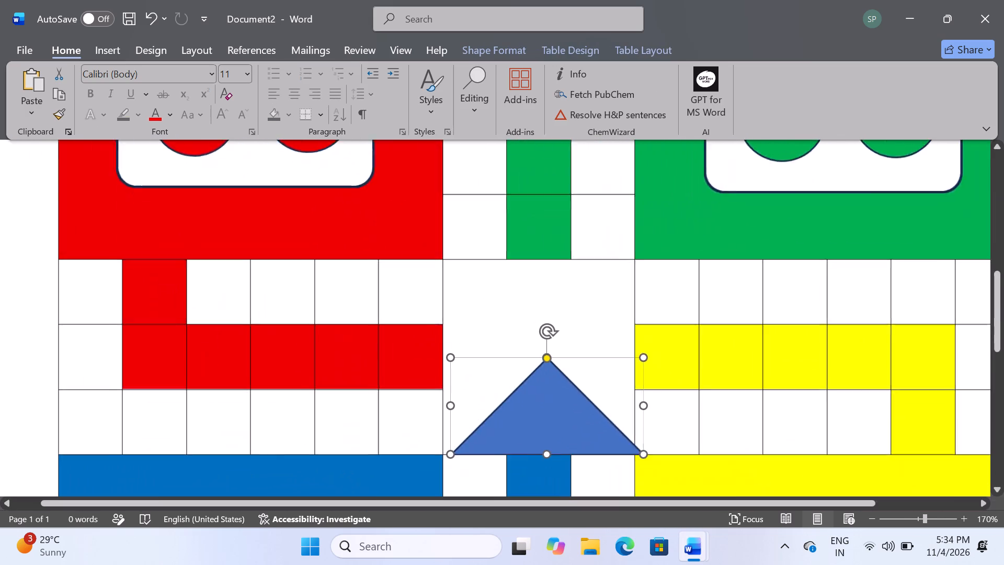
{"action": "left_click_drag", "start_coordinate": [541, 264], "coordinate": [527, 264]}
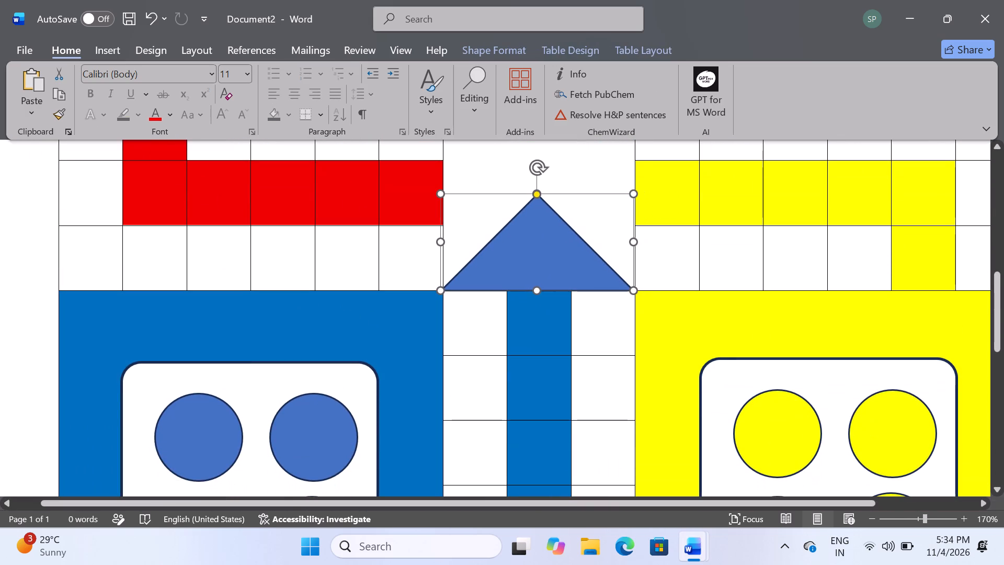
{"action": "left_click_drag", "start_coordinate": [527, 264], "coordinate": [527, 260]}
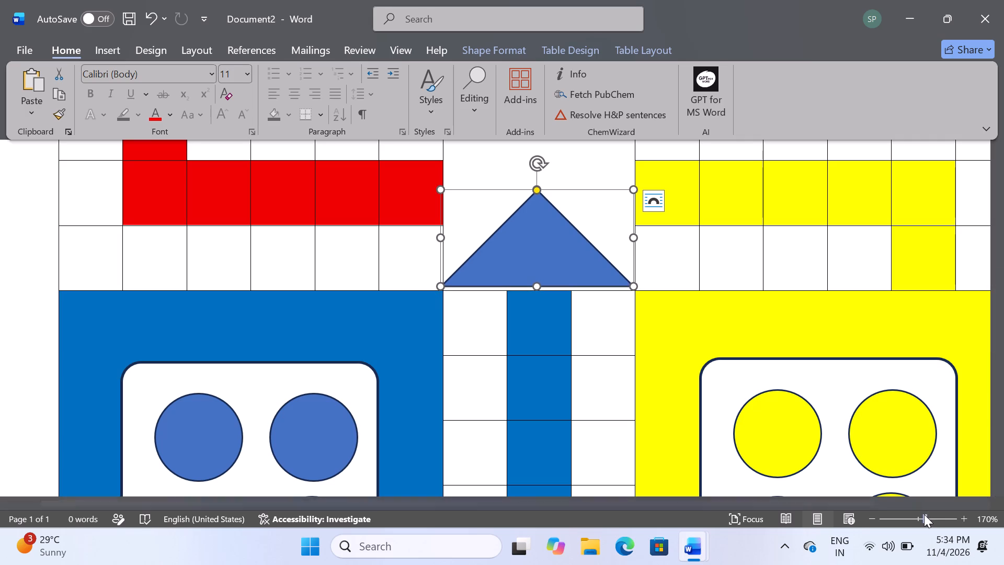
Nudge the triangle down and right until its base sits on the centre square's bottom edge and meets both lower corners.
{"action": "left_click_drag", "start_coordinate": [924, 514], "coordinate": [941, 514]}
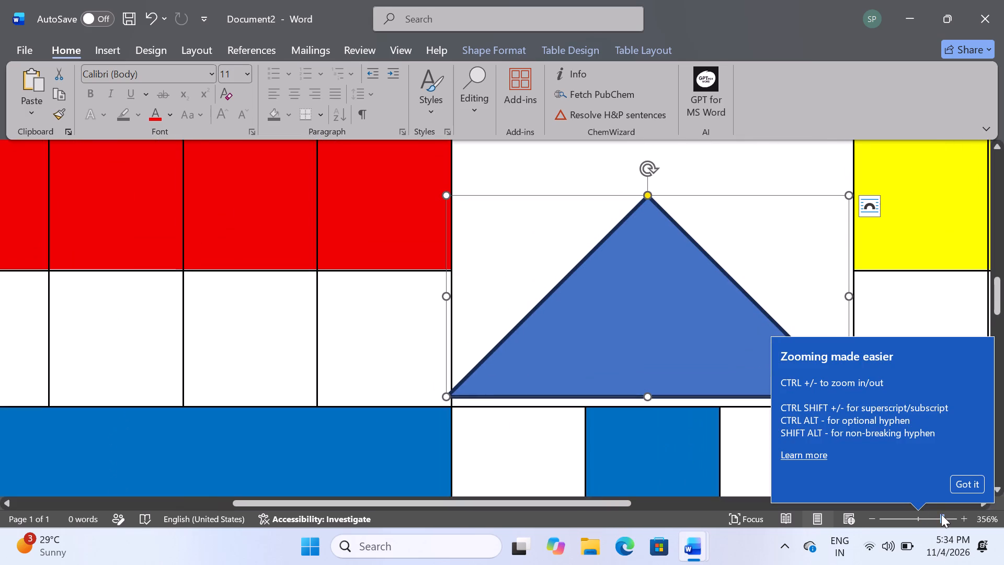
{"action": "left_click", "coordinate": [970, 479]}
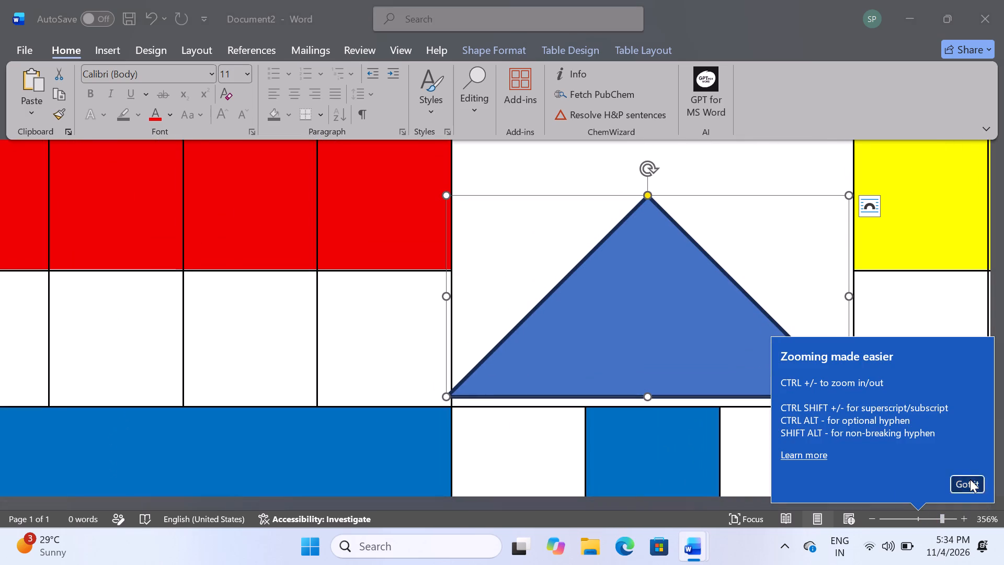
{"action": "scroll", "coordinate": [854, 384], "scroll_direction": "left", "scroll_amount": 1}
{"action": "scroll", "coordinate": [854, 384], "scroll_direction": "right", "scroll_amount": 1}
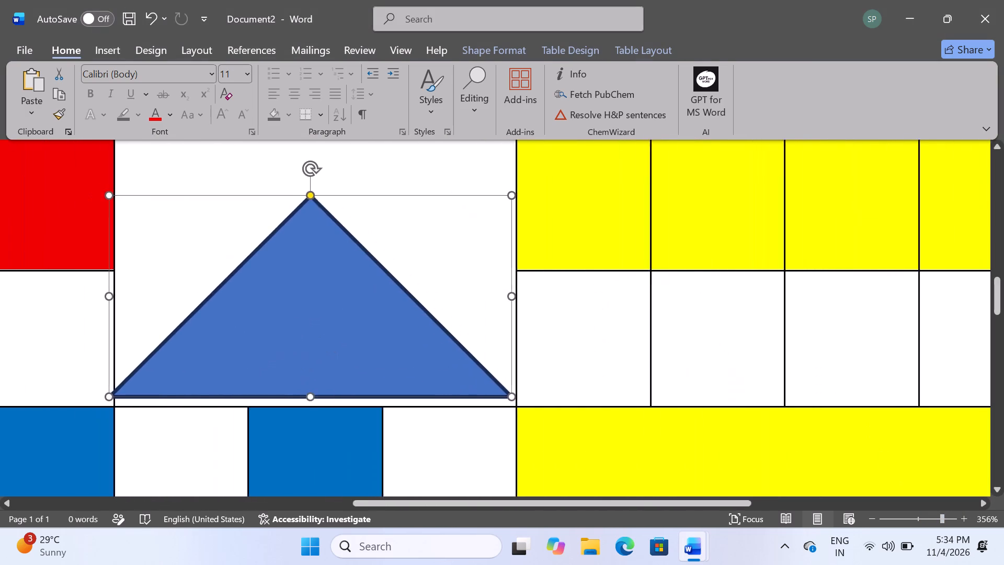
{"action": "scroll", "coordinate": [854, 384], "scroll_direction": "right", "scroll_amount": 1}
{"action": "left_click", "coordinate": [504, 338]}
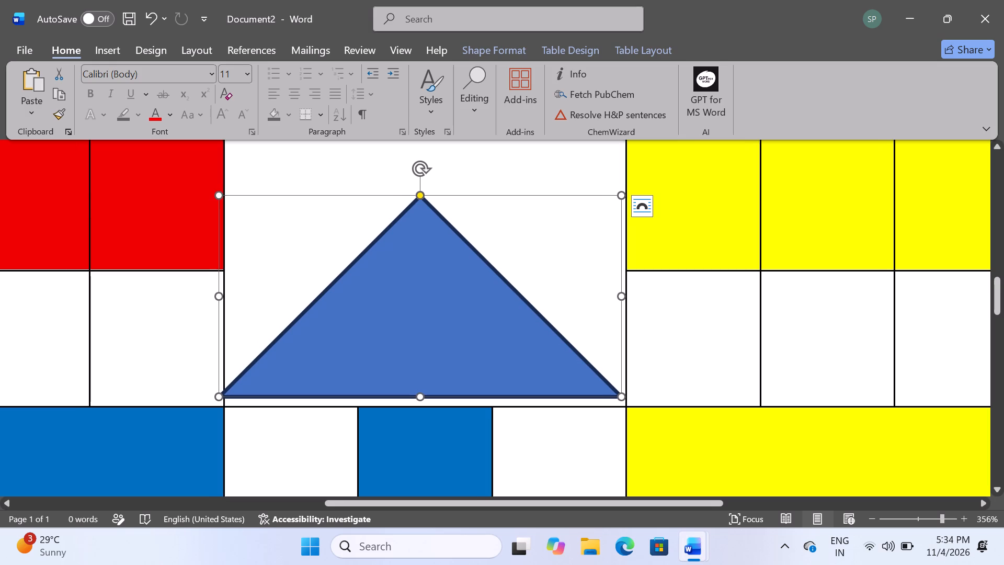
{"action": "key", "text": "Down"}
{"action": "key", "text": "Down"}
{"action": "key", "text": "Down"}
{"action": "key", "text": "Down"}
{"action": "key", "text": "Down"}
{"action": "key", "text": "Down"}
{"action": "key", "text": "Down"}
{"action": "key", "text": "Down"}
{"action": "key", "text": "Down"}
{"action": "key", "text": "Down"}
{"action": "key", "text": "Down"}
{"action": "key", "text": "Down"}
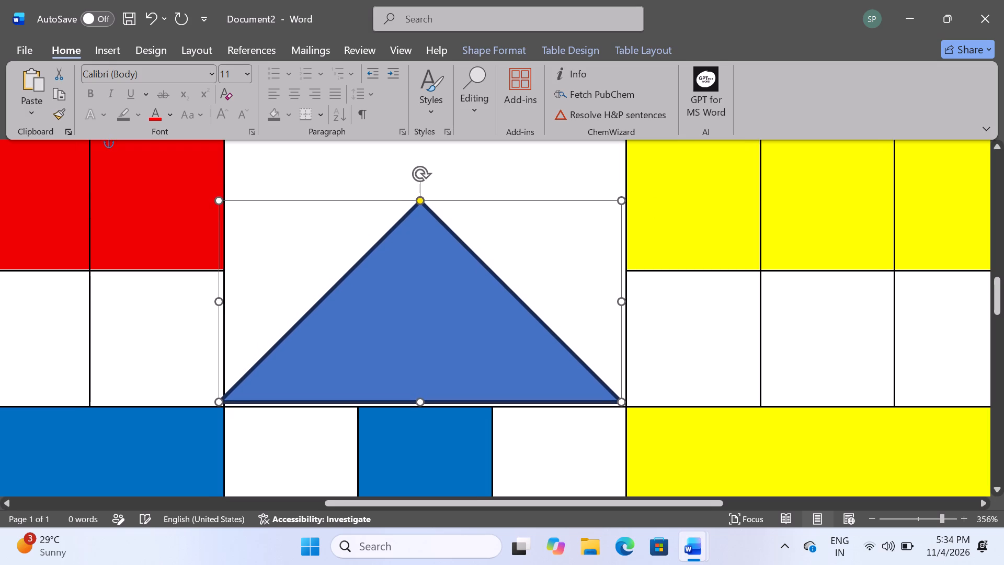
{"action": "key", "text": "Down"}
{"action": "key", "text": "Down"}
{"action": "key", "text": "Right"}
{"action": "key", "text": "Right"}
{"action": "key", "text": "Right"}
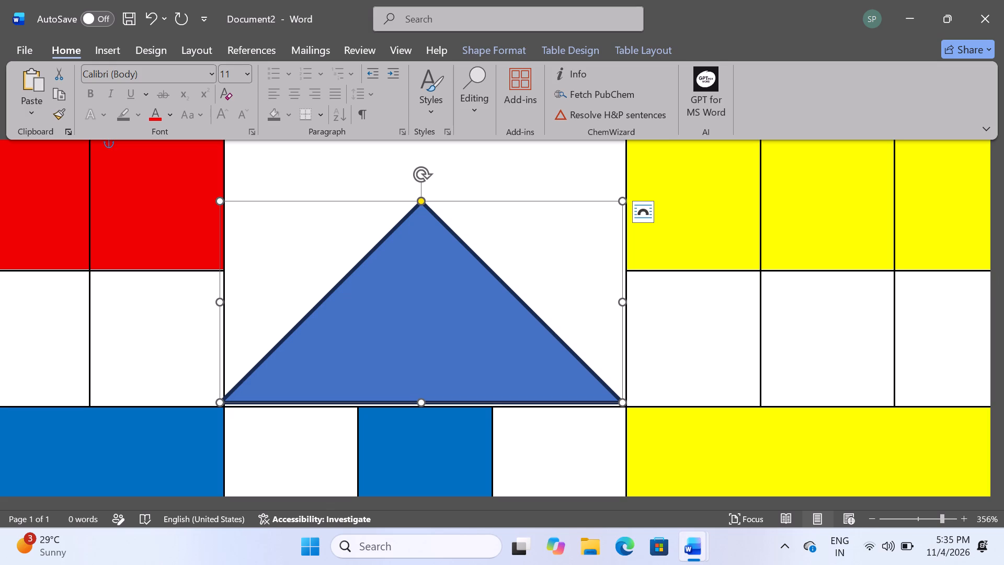
{"action": "key", "text": "Right"}
{"action": "key", "text": "Right"}
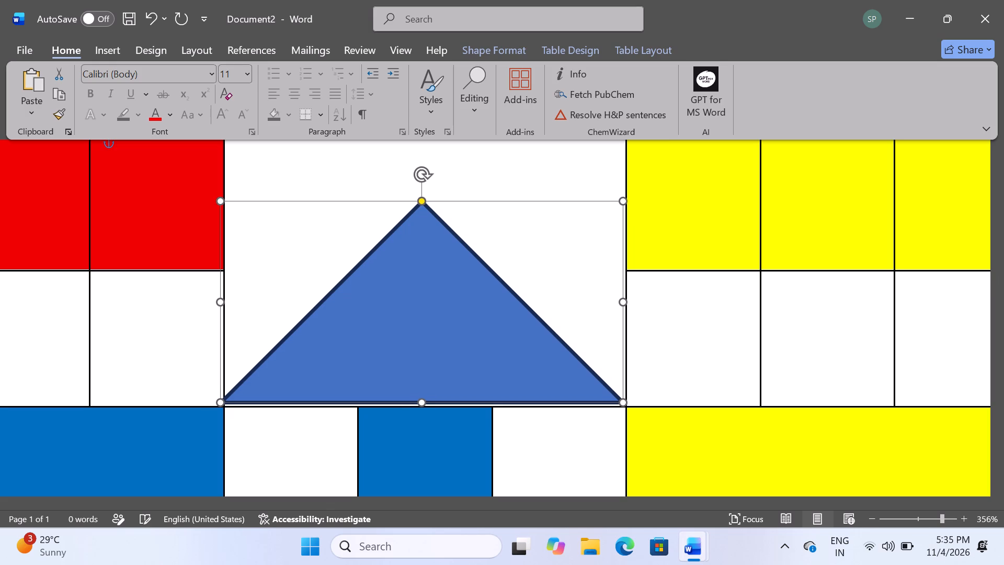
{"action": "key", "text": "Right"}
{"action": "key", "text": "Right"}
{"action": "key", "text": "Right"}
{"action": "key", "text": "Right"}
{"action": "key", "text": "Right"}
{"action": "key", "text": "Down"}
{"action": "key", "text": "Down"}
{"action": "key", "text": "Down"}
{"action": "key", "text": "Down"}
{"action": "key", "text": "Down"}
{"action": "key", "text": "Down"}
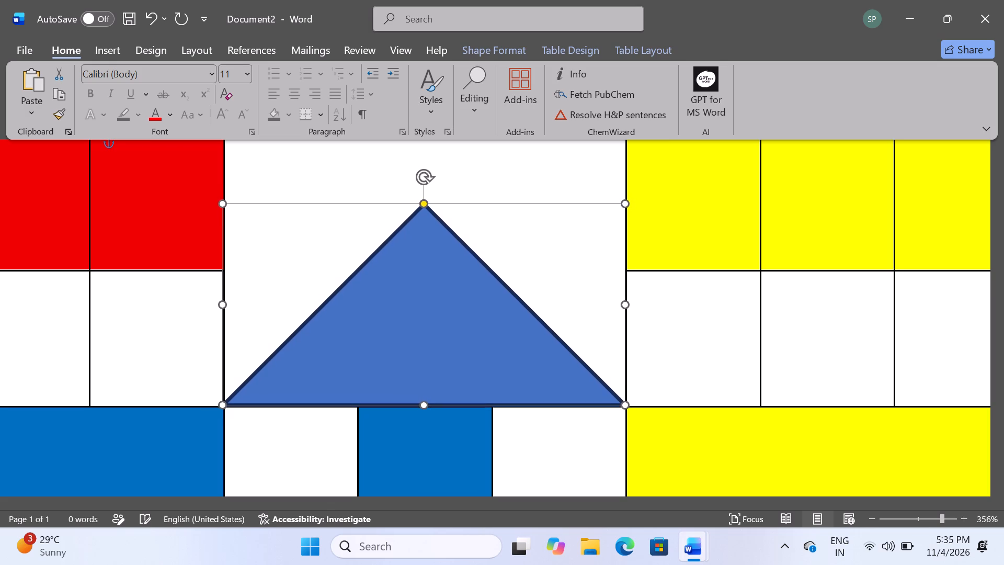
{"action": "key", "text": "Down"}
{"action": "key", "text": "Right"}
{"action": "key", "text": "Right"}
{"action": "key", "text": "Right"}
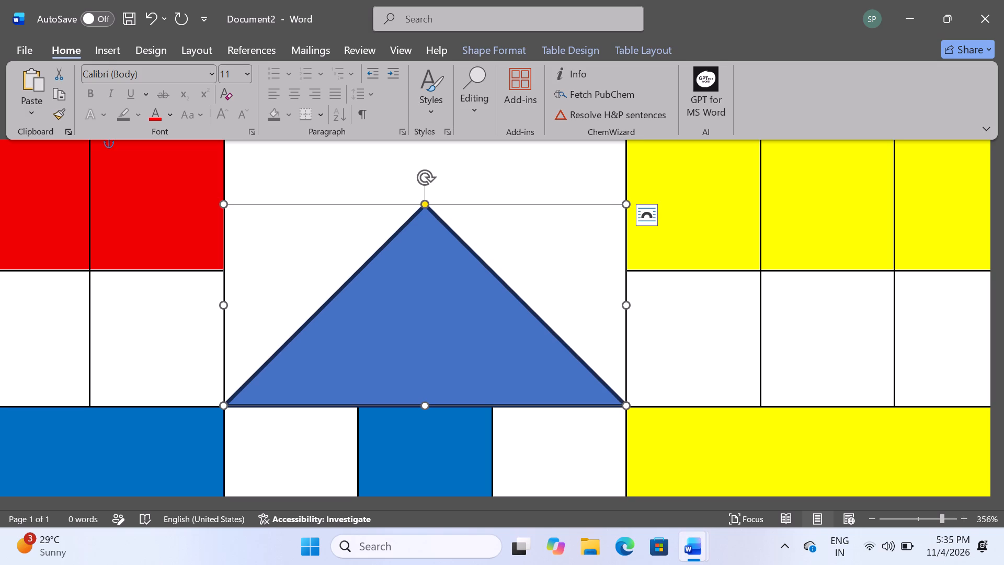
{"action": "left_click", "coordinate": [691, 327]}
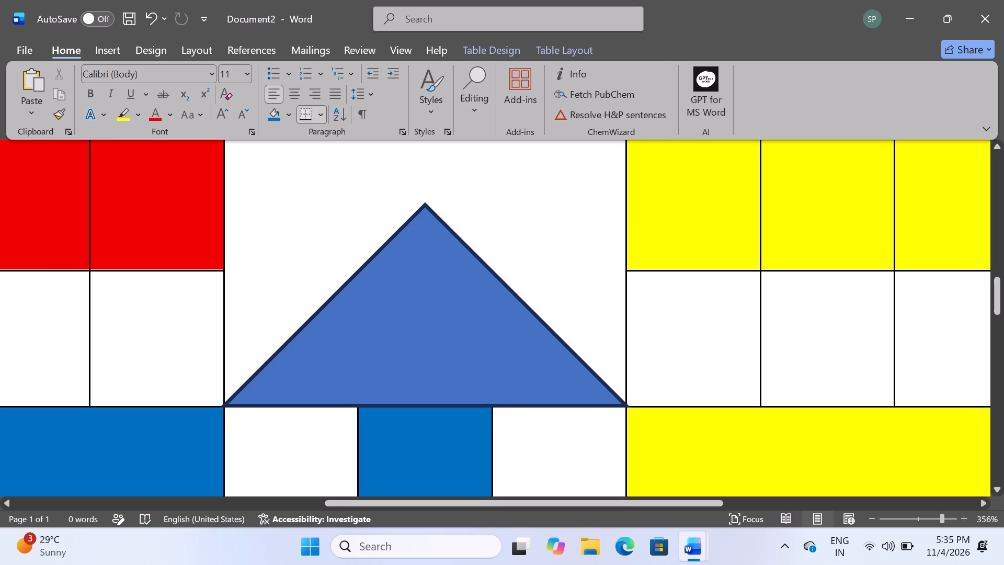
Fill the centre triangle with the standard blue that matches the blue home path.
{"action": "left_click", "coordinate": [479, 341]}
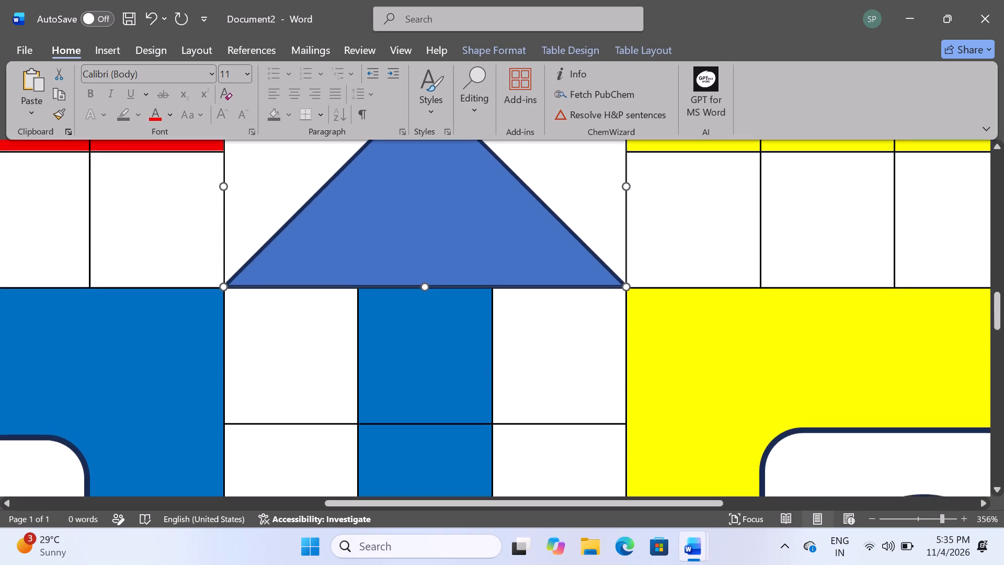
{"action": "scroll", "coordinate": [479, 341], "scroll_direction": "up", "scroll_amount": 1}
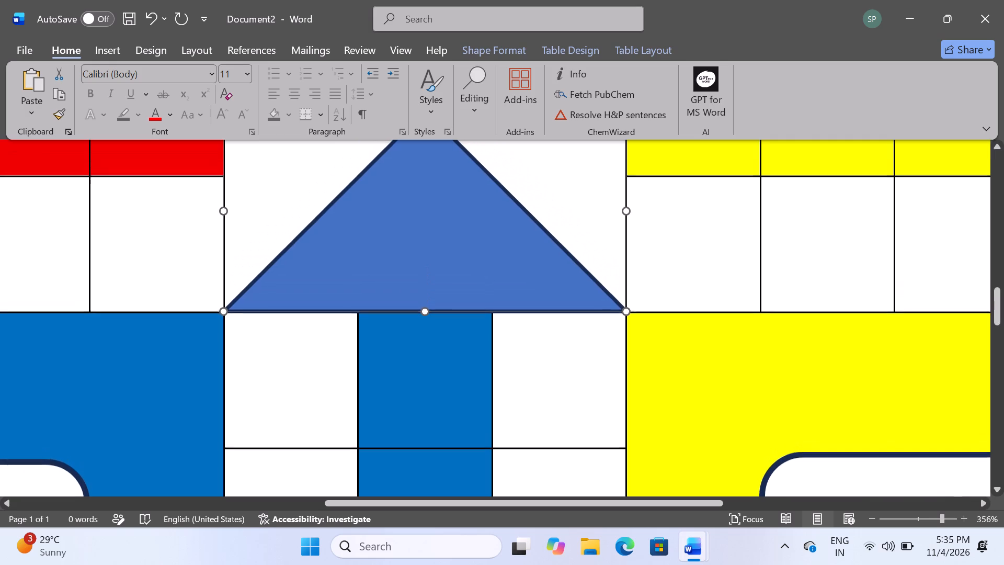
{"action": "left_click", "coordinate": [517, 52]}
{"action": "left_click", "coordinate": [316, 73]}
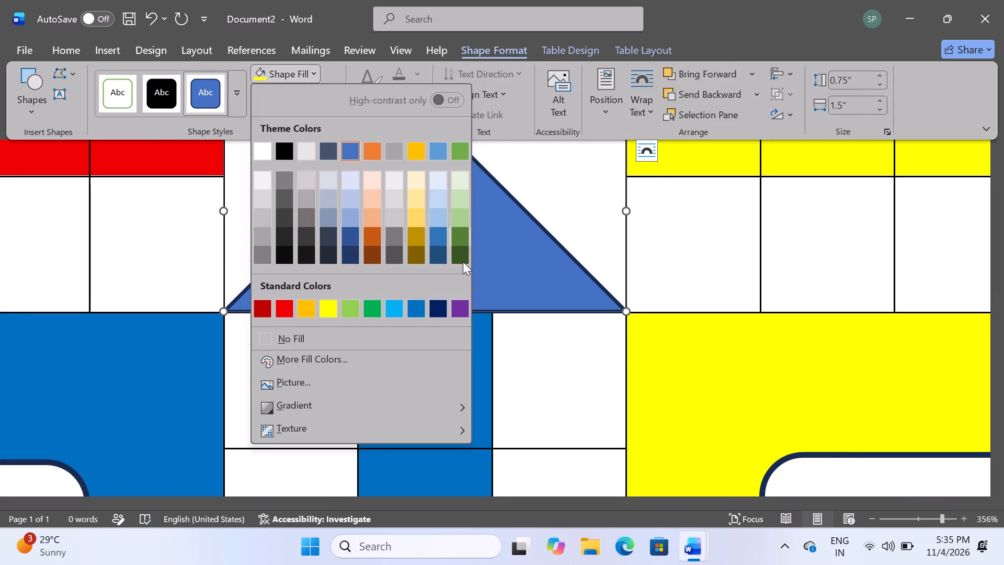
{"action": "left_click", "coordinate": [413, 309]}
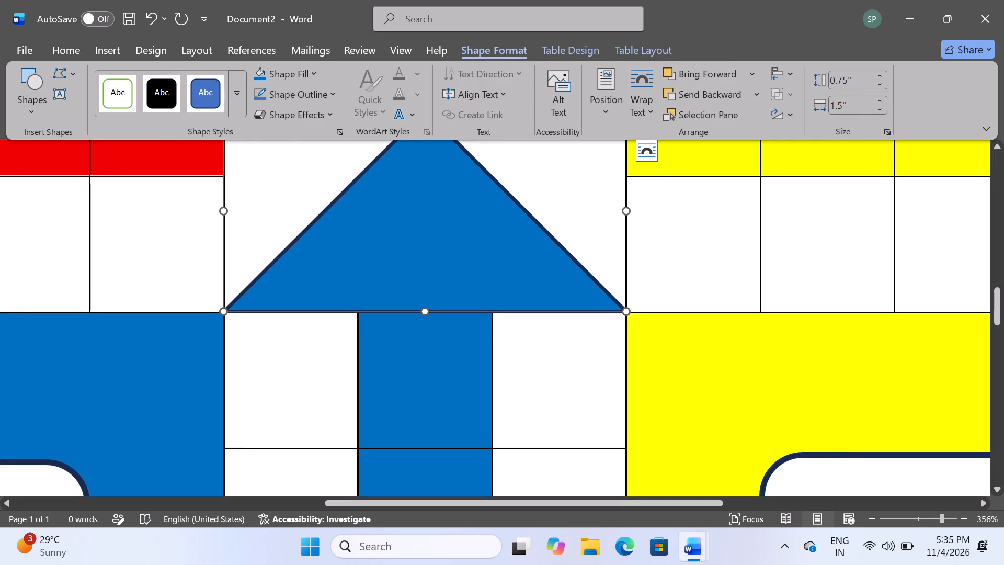
Duplicate the blue triangle and place the copy above the original, in the upper part of the centre square.
{"action": "scroll", "coordinate": [418, 276], "scroll_direction": "up", "scroll_amount": 1}
{"action": "scroll", "coordinate": [418, 276], "scroll_direction": "down", "scroll_amount": 2, "text": "ctrl"}
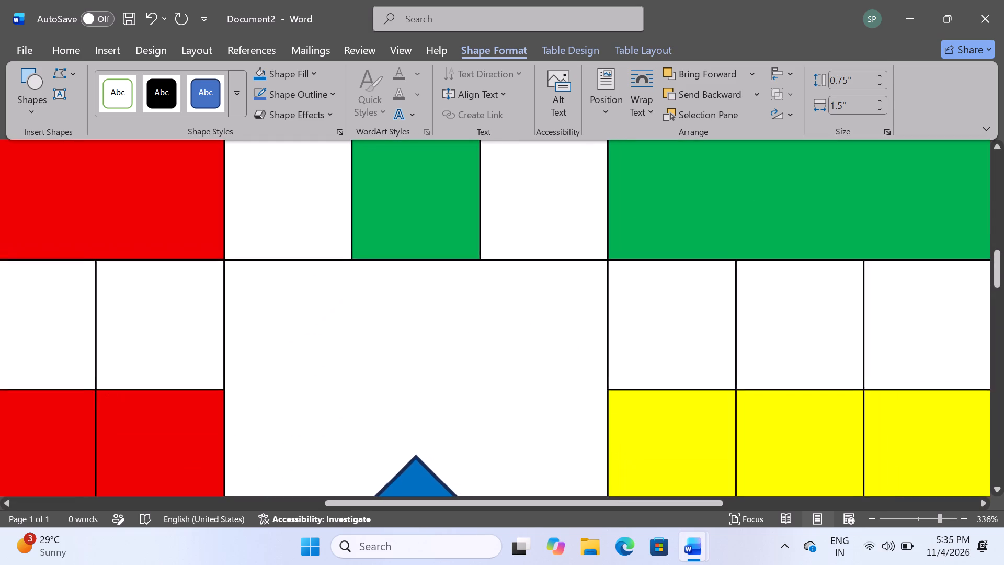
{"action": "scroll", "coordinate": [418, 276], "scroll_direction": "down", "scroll_amount": 1}
{"action": "left_click", "coordinate": [419, 310]}
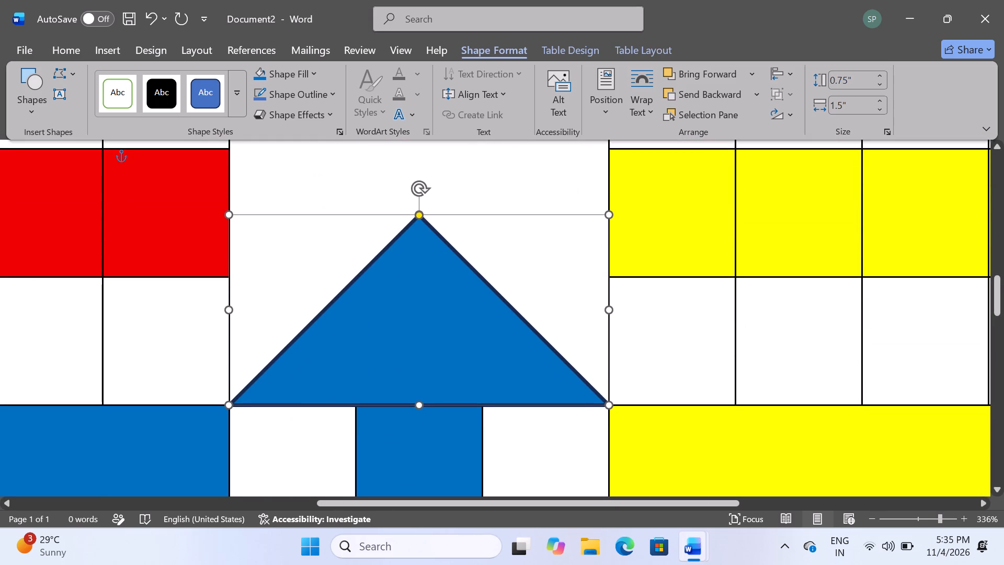
{"action": "key", "text": "ctrl+d"}
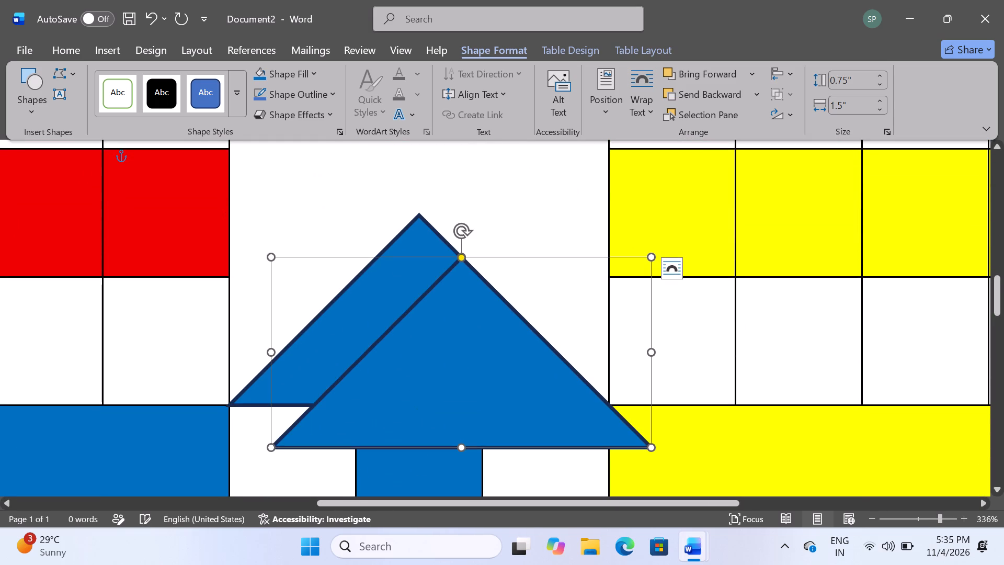
{"action": "scroll", "coordinate": [419, 310], "scroll_direction": "up", "scroll_amount": 1}
{"action": "left_click_drag", "start_coordinate": [454, 443], "coordinate": [405, 248]}
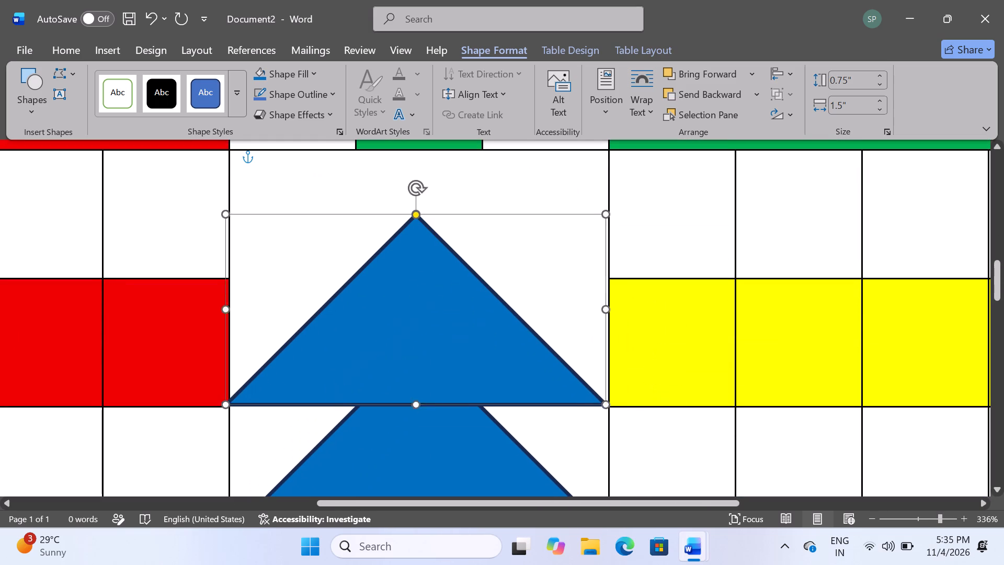
{"action": "left_click_drag", "start_coordinate": [405, 248], "coordinate": [404, 222]}
Nudge the copied triangle up and right until its tip meets the centre square's top edge and its base spans both sides.
{"action": "key", "text": "Up"}
{"action": "key", "text": "Up"}
{"action": "key", "text": "Up"}
{"action": "key", "text": "Up"}
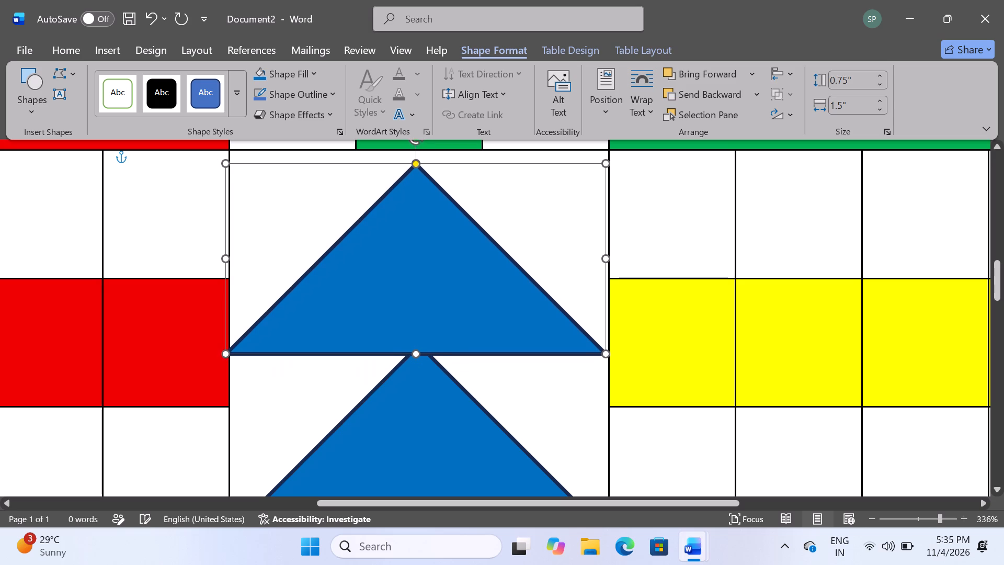
{"action": "key", "text": "Up"}
{"action": "key", "text": "Up"}
{"action": "key", "text": "Up"}
{"action": "key", "text": "Up"}
{"action": "key", "text": "Up"}
{"action": "key", "text": "Up"}
{"action": "key", "text": "Up"}
{"action": "key", "text": "Up"}
{"action": "key", "text": "Up"}
{"action": "key", "text": "Right"}
{"action": "key", "text": "Right"}
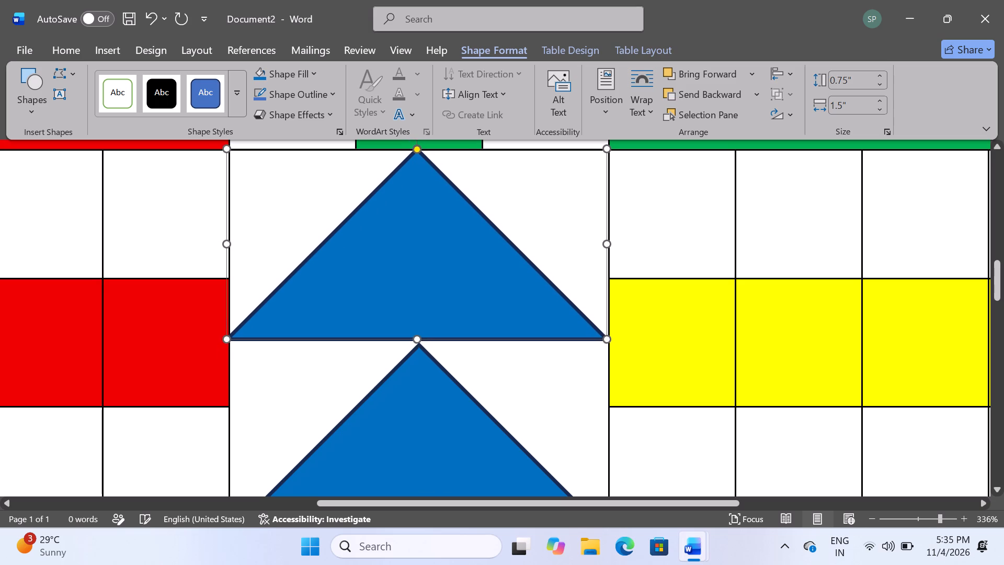
{"action": "key", "text": "Right"}
{"action": "key", "text": "Right"}
{"action": "key", "text": "Right"}
{"action": "key", "text": "Right"}
{"action": "key", "text": "Right"}
{"action": "key", "text": "Up"}
{"action": "key", "text": "Up"}
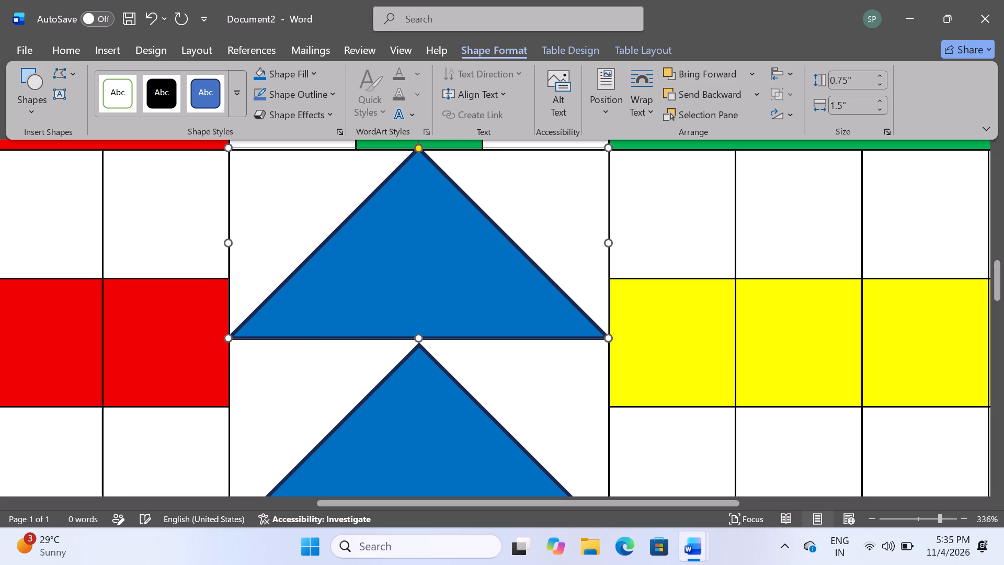
{"action": "key", "text": "Down"}
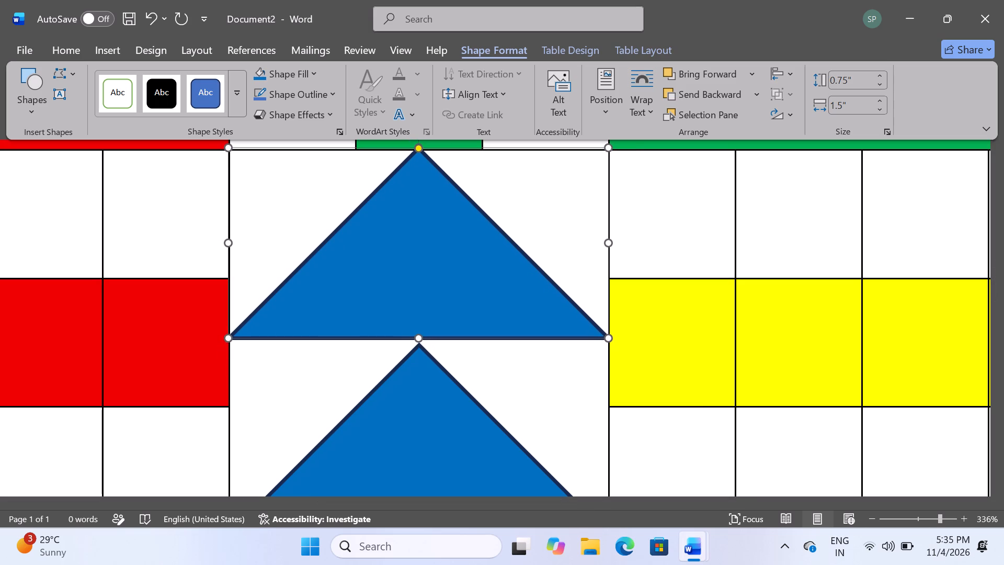
Nudge the upper triangle copy down onto the centre square's top edge and flip it vertically so its tip points at the centre.
{"action": "key", "text": "Down"}
{"action": "key", "text": "Down"}
{"action": "key", "text": "Down"}
{"action": "key", "text": "Down"}
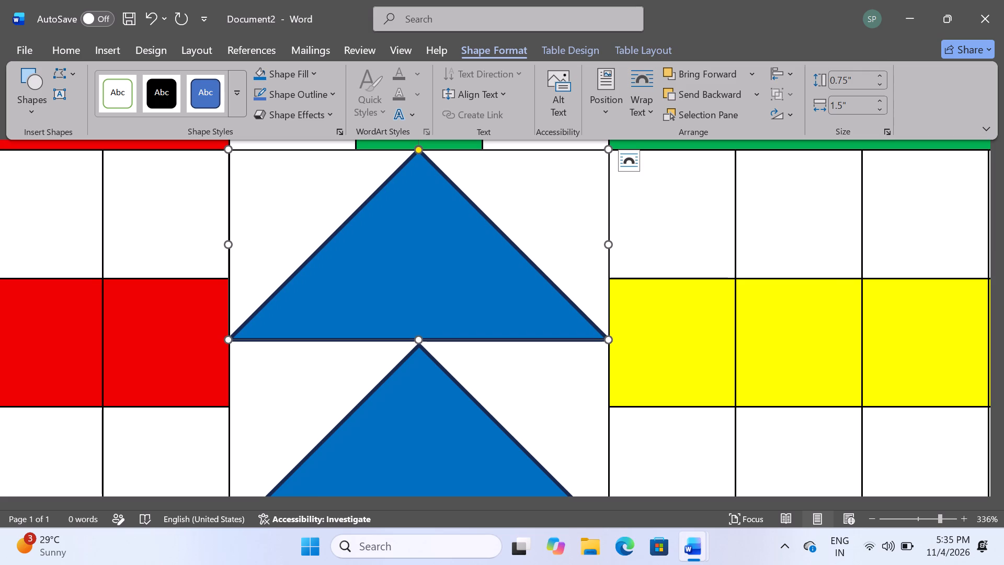
{"action": "left_click", "coordinate": [787, 114]}
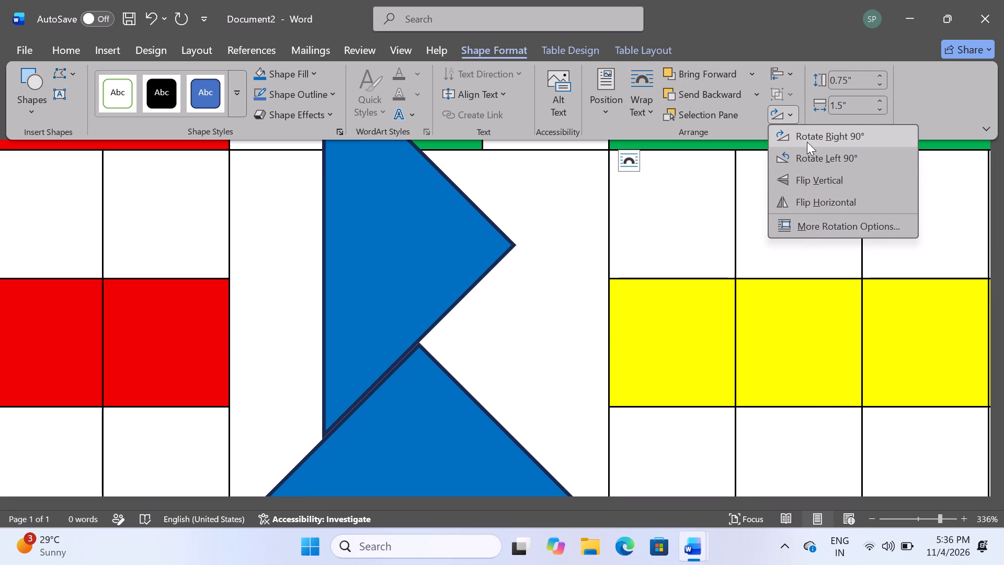
{"action": "left_click", "coordinate": [806, 178]}
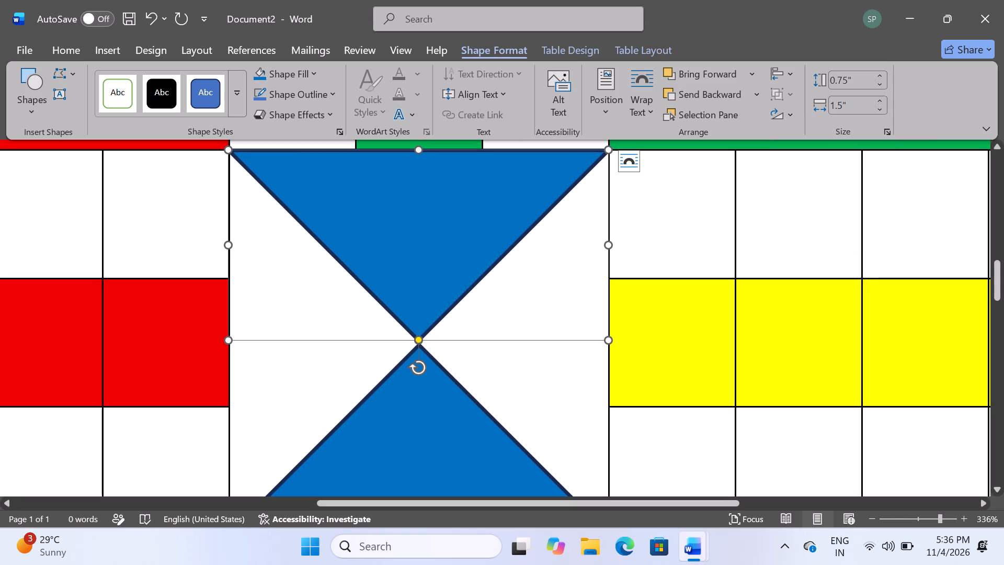
Fill the upper centre triangle with the standard green that matches the green home path.
{"action": "left_click", "coordinate": [317, 71]}
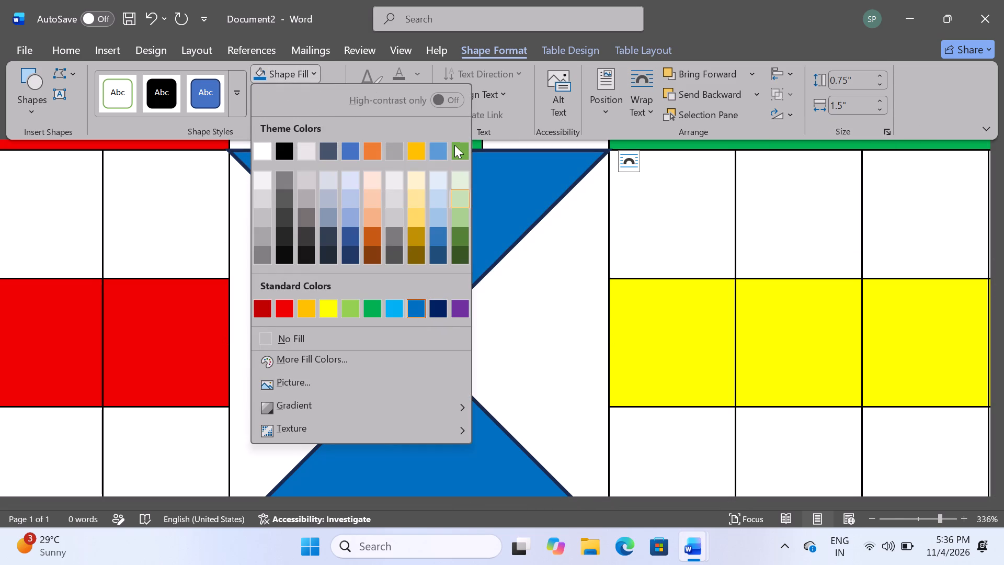
{"action": "left_click", "coordinate": [367, 304]}
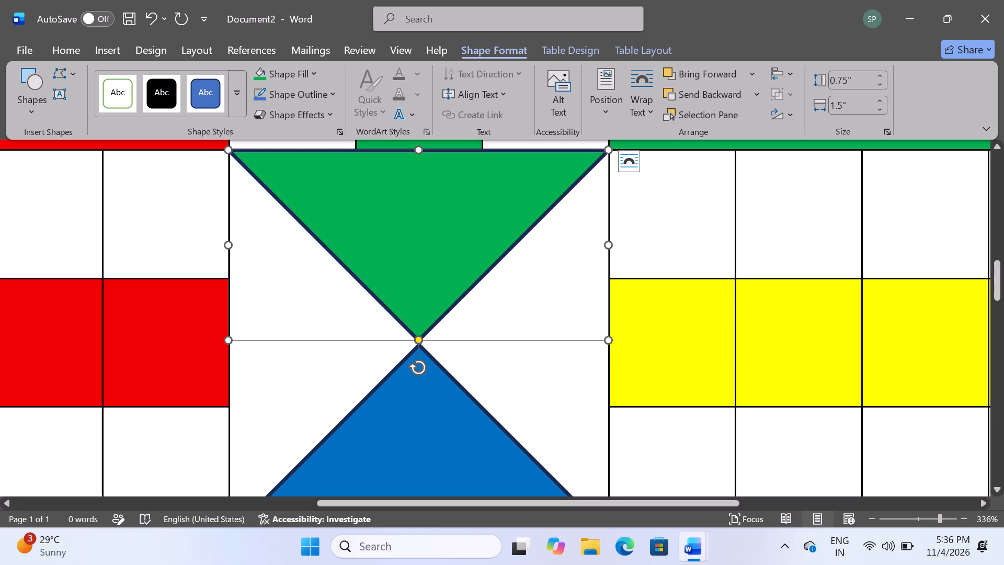
Duplicate the green triangle and rotate the copy 90° to the right so its tip points left.
{"action": "key", "text": "ctrl+d"}
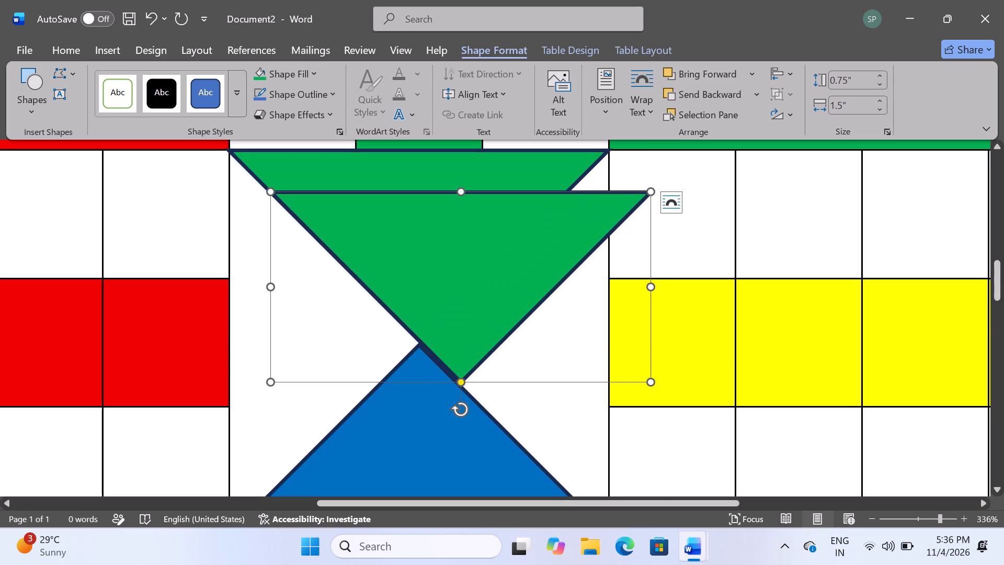
{"action": "left_click", "coordinate": [786, 112]}
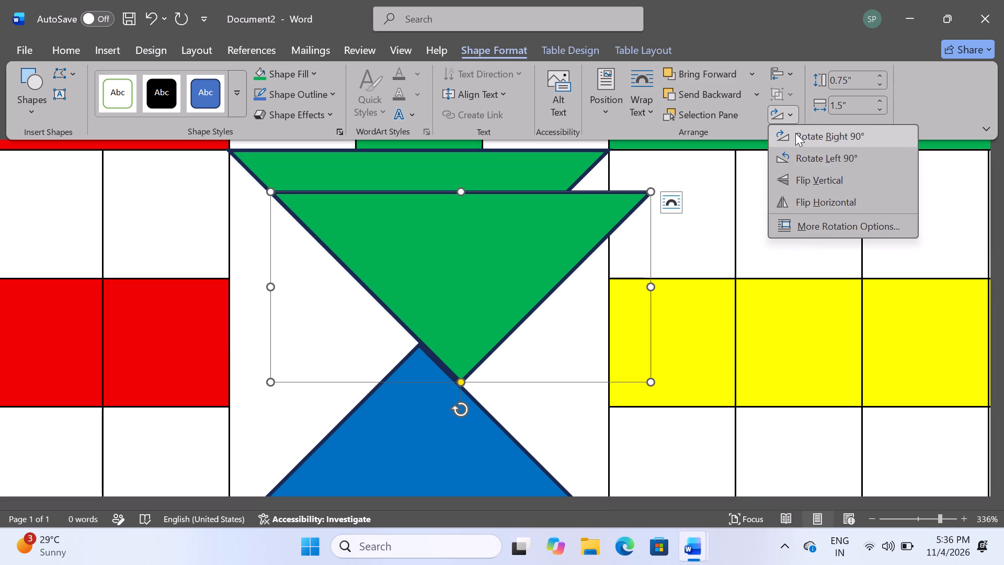
{"action": "left_click", "coordinate": [795, 133]}
Move the rotated copy against the centre square's right edge, nudging it until its tip meets the centre and its base fits the side.
{"action": "left_click_drag", "start_coordinate": [530, 242], "coordinate": [530, 243]}
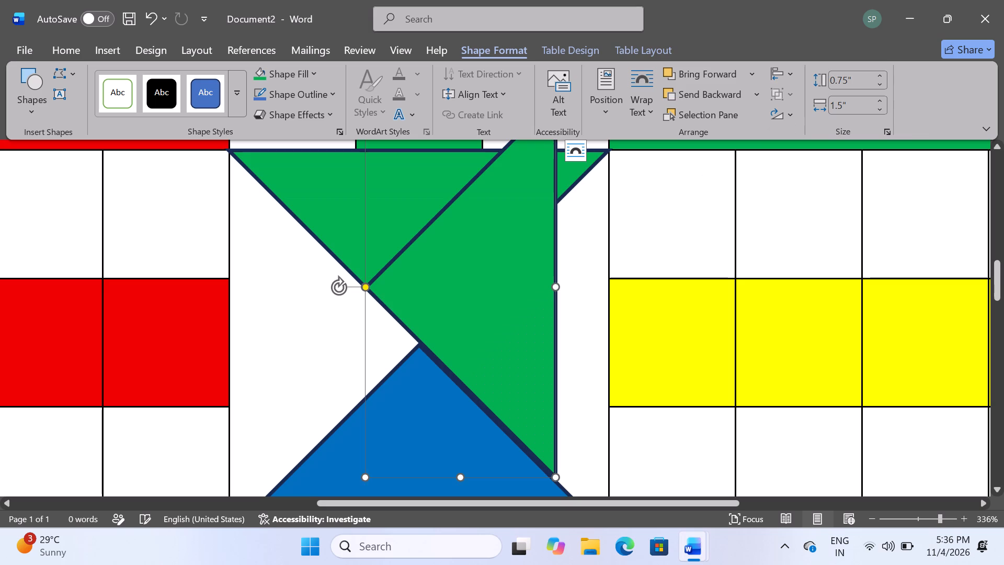
{"action": "left_click_drag", "start_coordinate": [530, 243], "coordinate": [584, 301]}
{"action": "key", "text": "Up"}
{"action": "key", "text": "Up"}
{"action": "key", "text": "Up"}
{"action": "key", "text": "Up"}
{"action": "key", "text": "Up"}
{"action": "key", "text": "Left"}
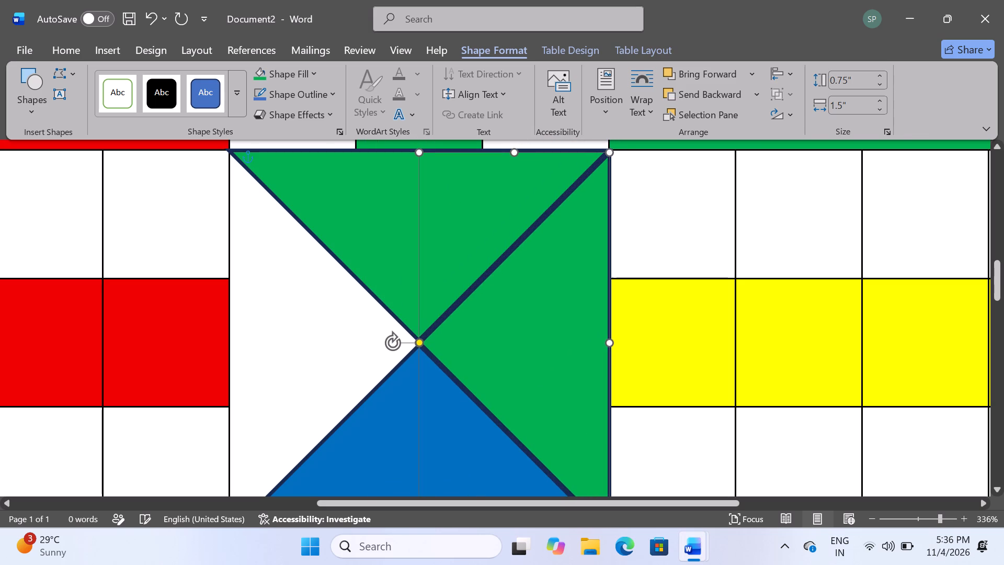
{"action": "key", "text": "Left"}
{"action": "key", "text": "Left"}
{"action": "key", "text": "Up"}
{"action": "key", "text": "Up"}
{"action": "key", "text": "Left"}
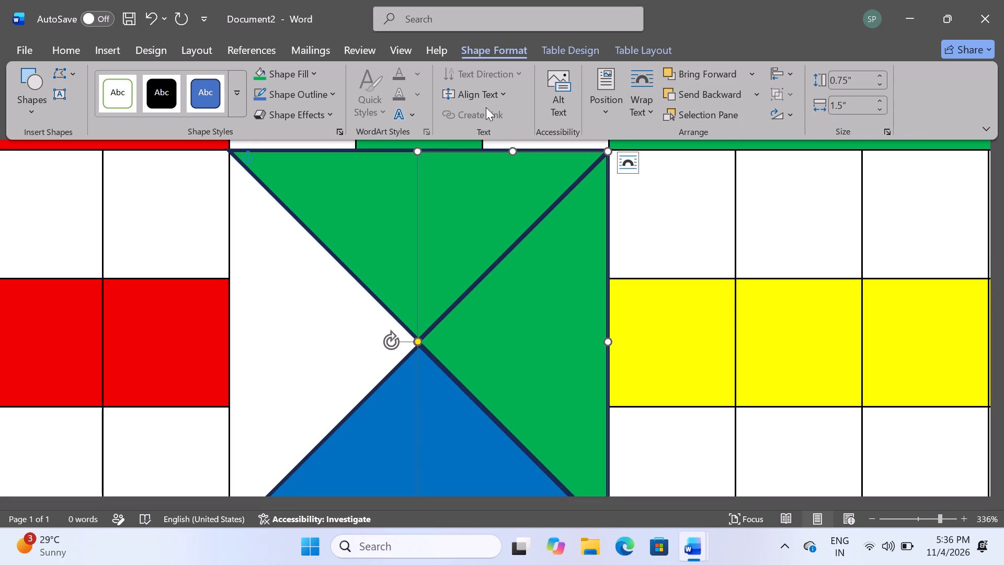
Fill the right-hand centre triangle with standard yellow to match the yellow home path.
{"action": "left_click", "coordinate": [316, 73]}
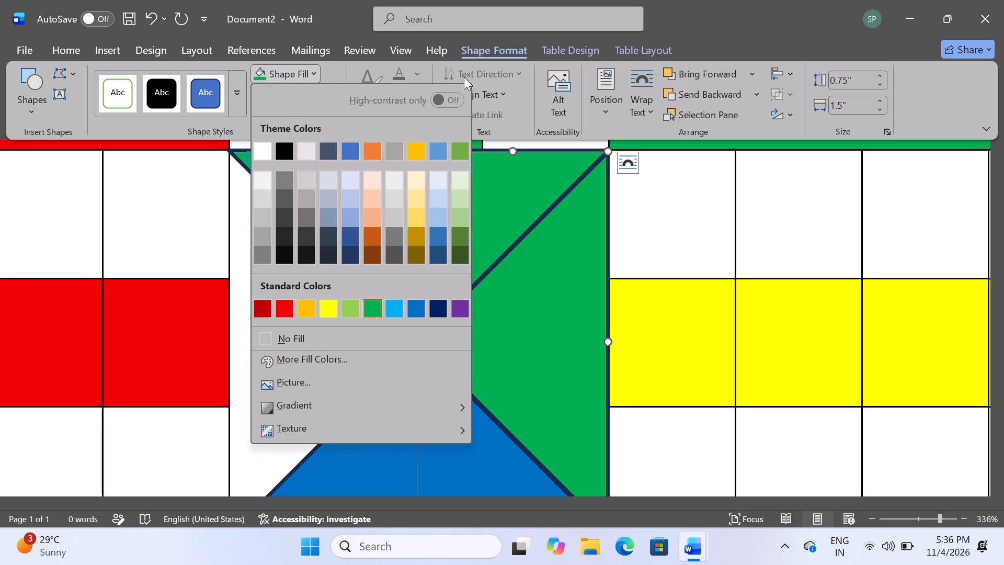
{"action": "left_click", "coordinate": [329, 309]}
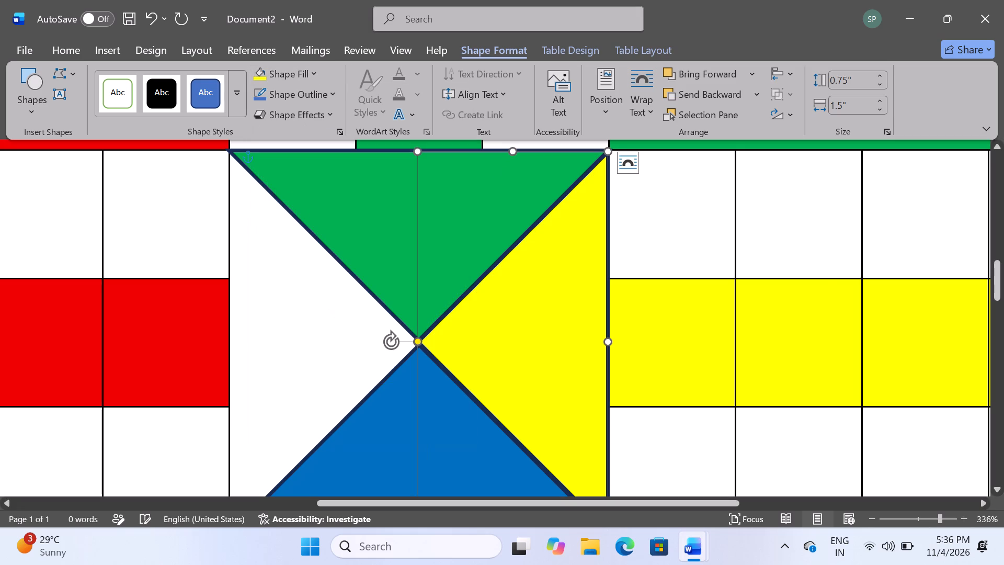
Duplicate the yellow triangle, place the copy in the centre square's left part and flip it horizontally so its tip points right.
{"action": "key", "text": "ctrl+d"}
{"action": "left_click_drag", "start_coordinate": [542, 361], "coordinate": [306, 301]}
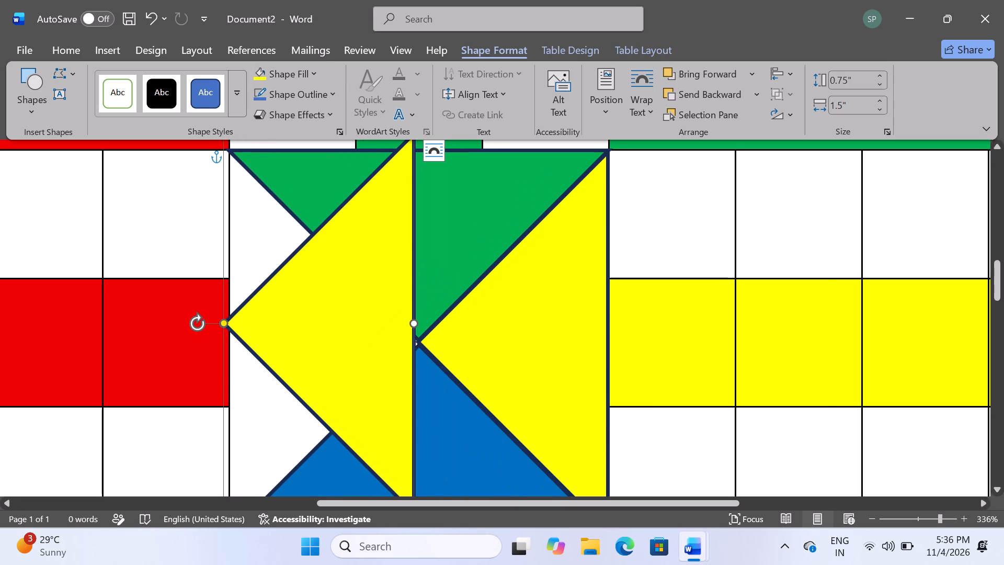
{"action": "left_click", "coordinate": [786, 108]}
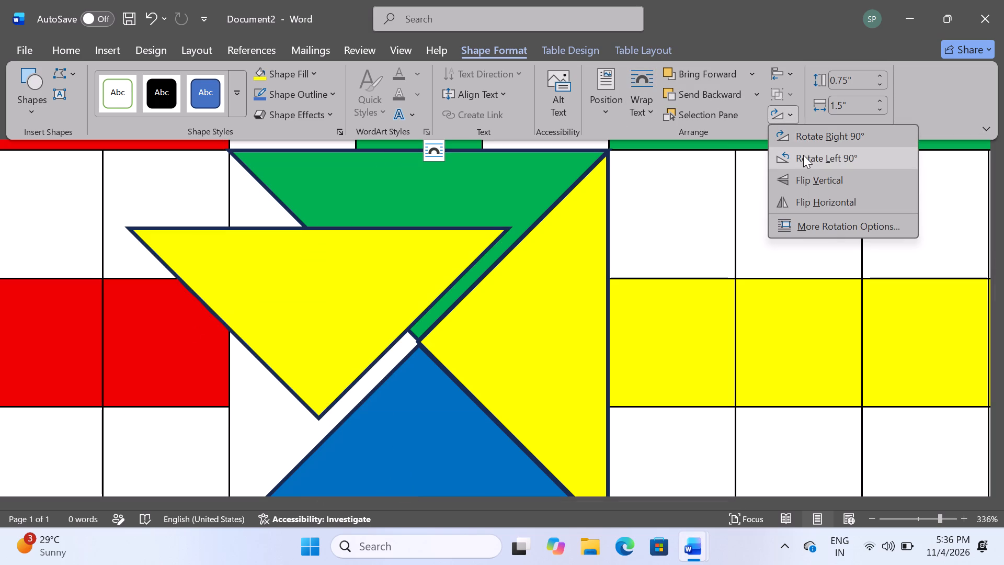
{"action": "left_click", "coordinate": [808, 180]}
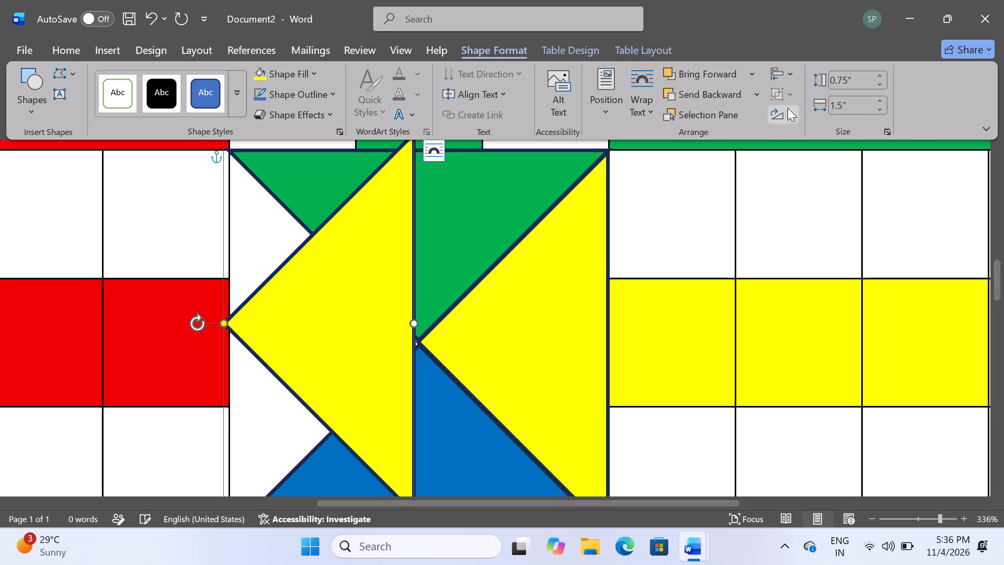
{"action": "left_click", "coordinate": [784, 115]}
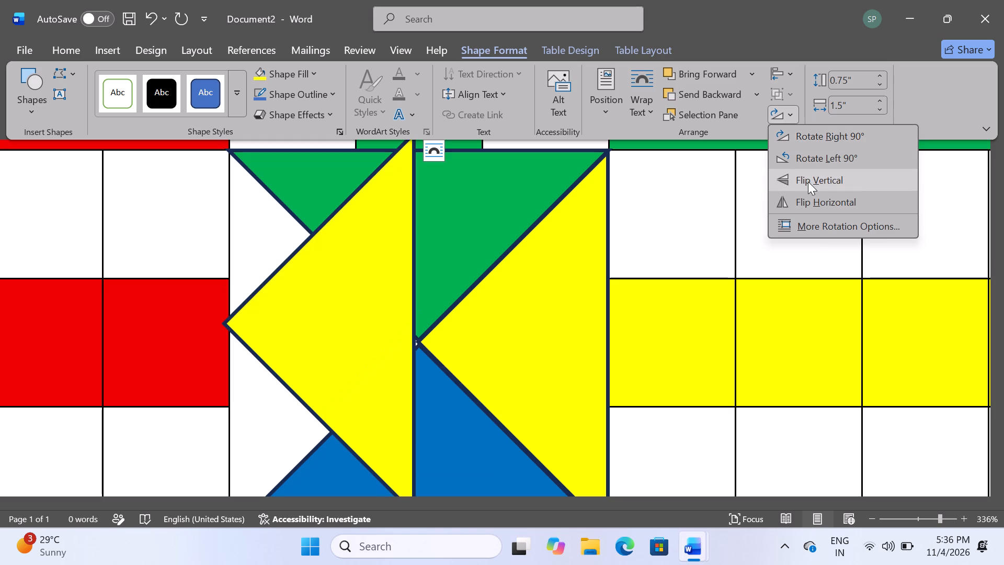
{"action": "left_click", "coordinate": [815, 202]}
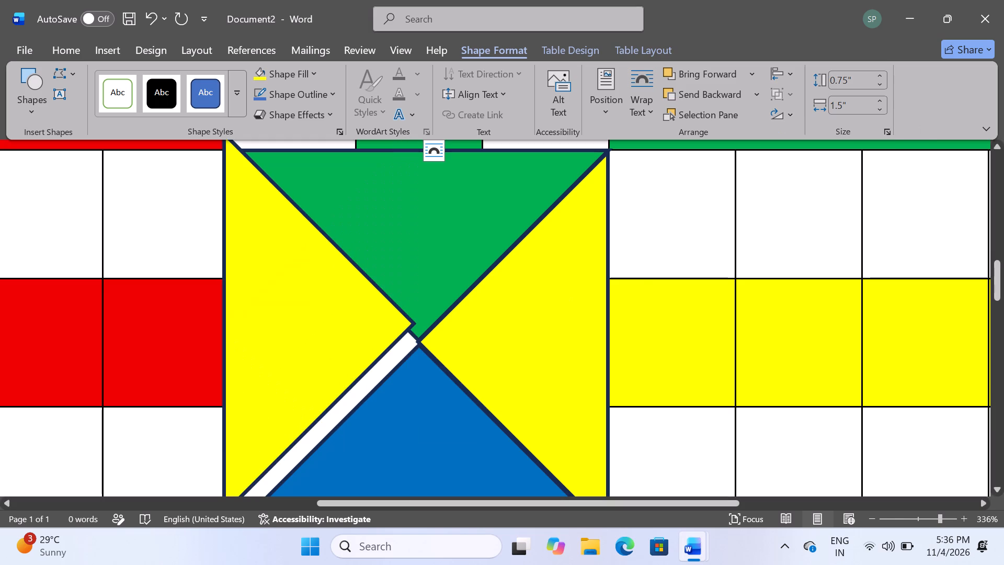
Move and nudge the left triangle down and right until its base fits the centre square's left edge and its tip meets the centre.
{"action": "scroll", "coordinate": [451, 340], "scroll_direction": "down", "scroll_amount": 1}
{"action": "left_click_drag", "start_coordinate": [324, 292], "coordinate": [326, 309]}
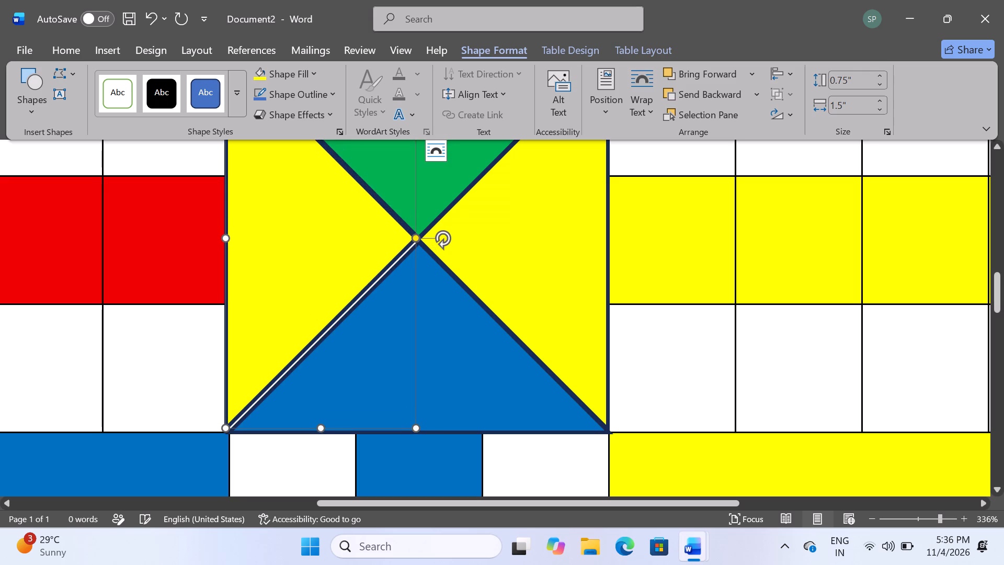
{"action": "key", "text": "Down"}
{"action": "key", "text": "Down"}
{"action": "key", "text": "Down"}
{"action": "key", "text": "Down"}
{"action": "key", "text": "Right"}
{"action": "key", "text": "Right"}
{"action": "key", "text": "Left"}
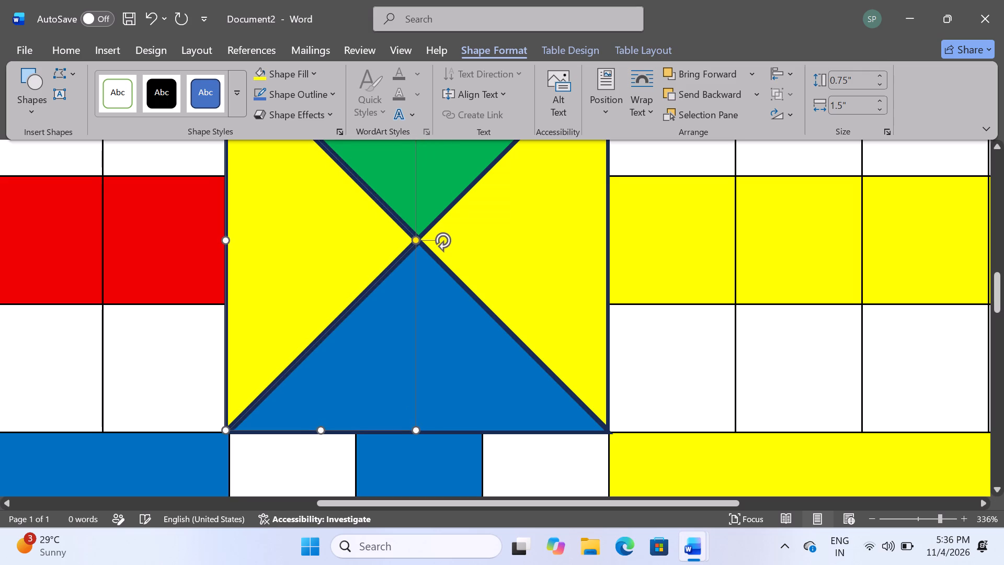
{"action": "key", "text": "Right"}
{"action": "key", "text": "Right"}
{"action": "key", "text": "Right"}
{"action": "key", "text": "Right"}
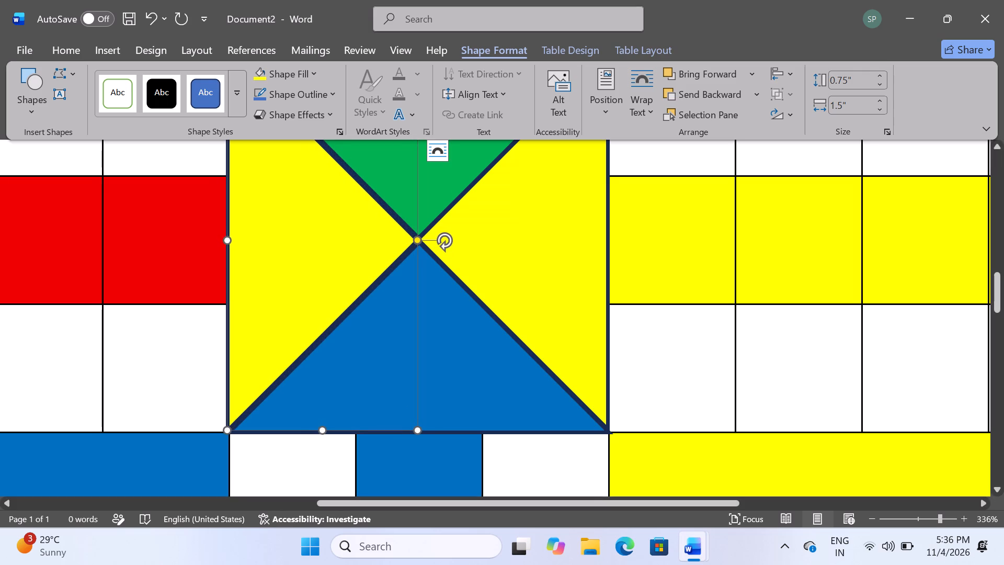
Fill the left-hand centre triangle with standard red to match the red home path, and deselect it.
{"action": "left_click", "coordinate": [312, 69]}
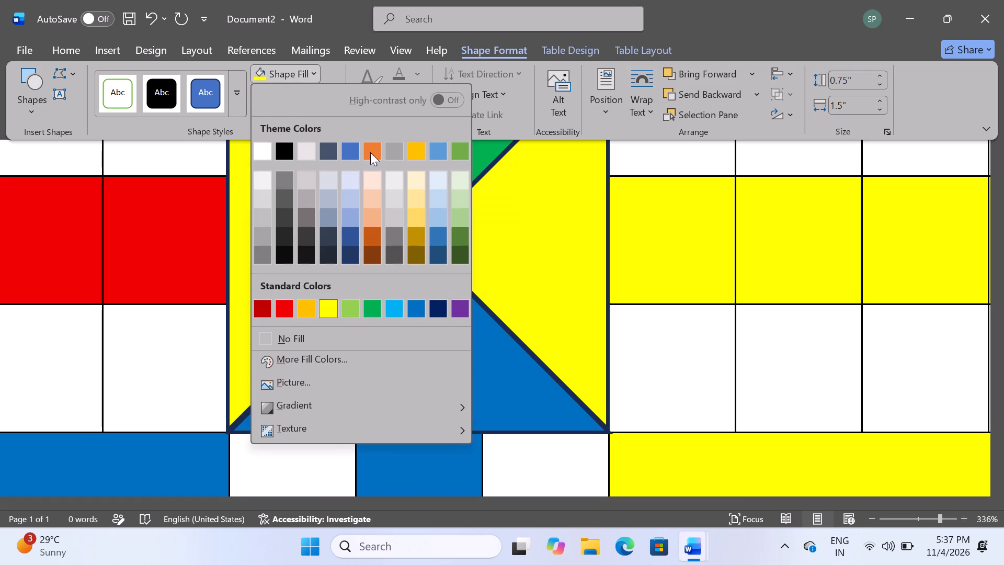
{"action": "left_click", "coordinate": [288, 311]}
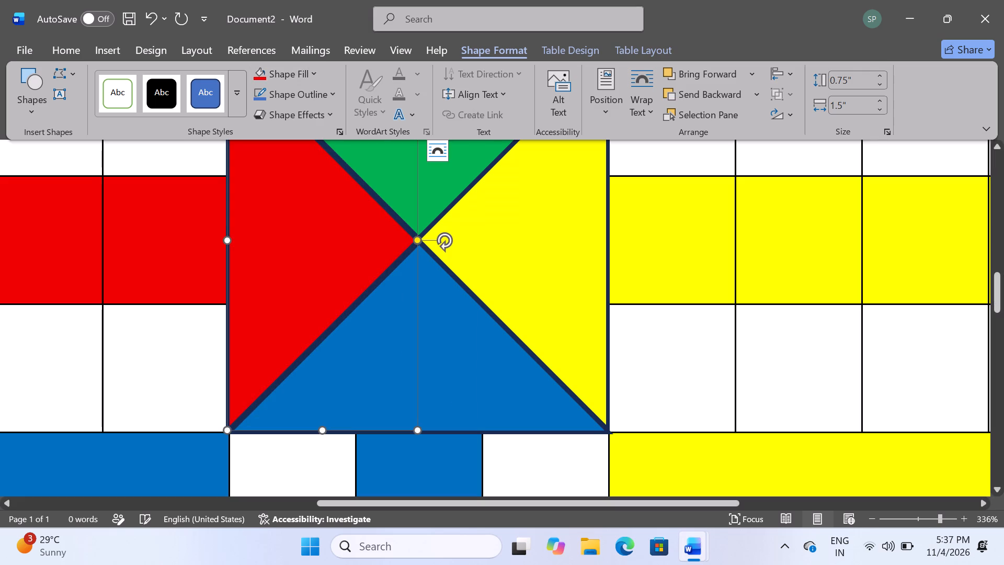
{"action": "left_click", "coordinate": [502, 318]}
{"action": "left_click", "coordinate": [681, 239]}
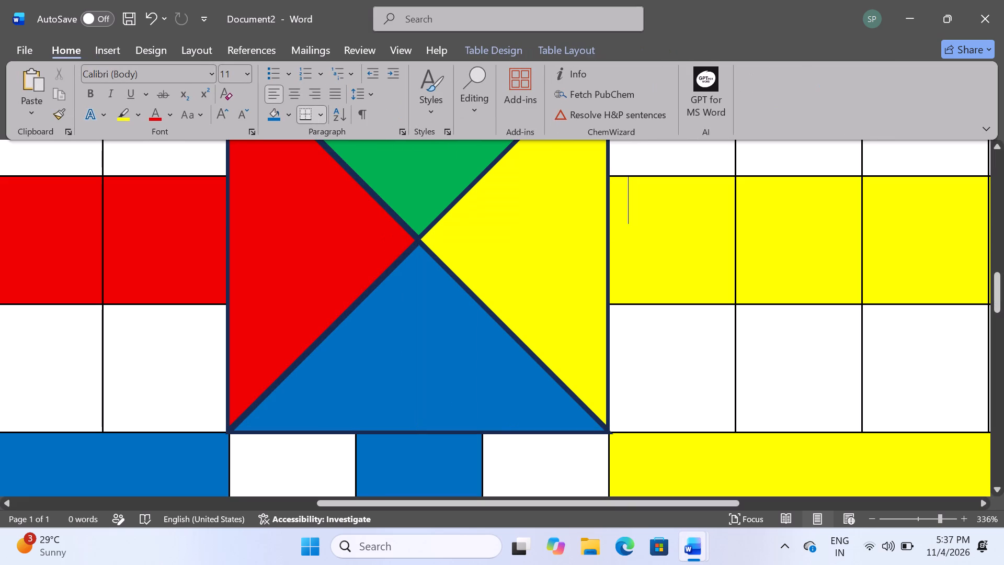
Examine the whole Ludo board and how the four coloured triangles fit in the centre square.
{"action": "scroll", "coordinate": [681, 239], "scroll_direction": "up", "scroll_amount": 1}
{"action": "scroll", "coordinate": [681, 239], "scroll_direction": "down", "scroll_amount": 4, "text": "ctrl"}
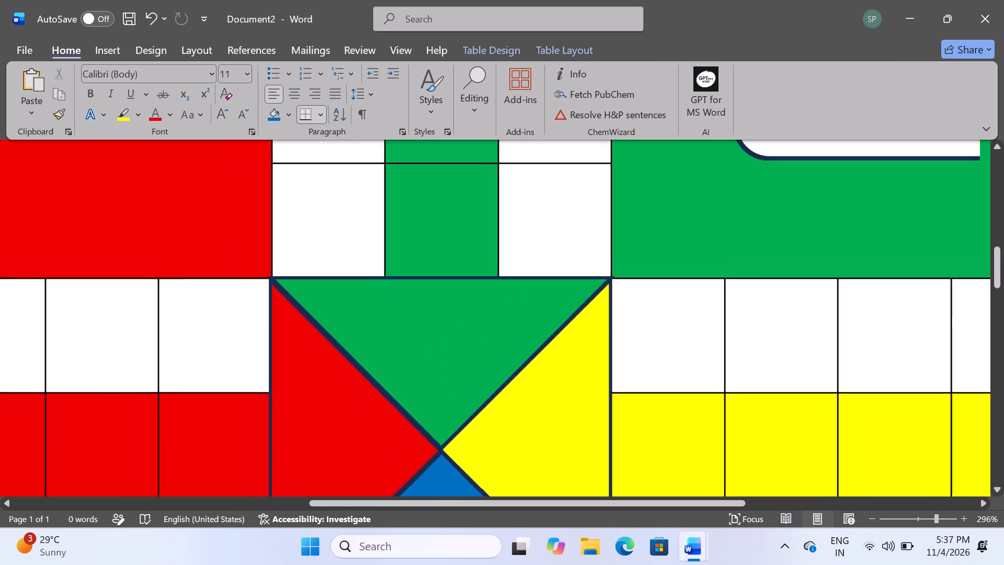
{"action": "scroll", "coordinate": [681, 239], "scroll_direction": "down", "scroll_amount": 4, "text": "ctrl"}
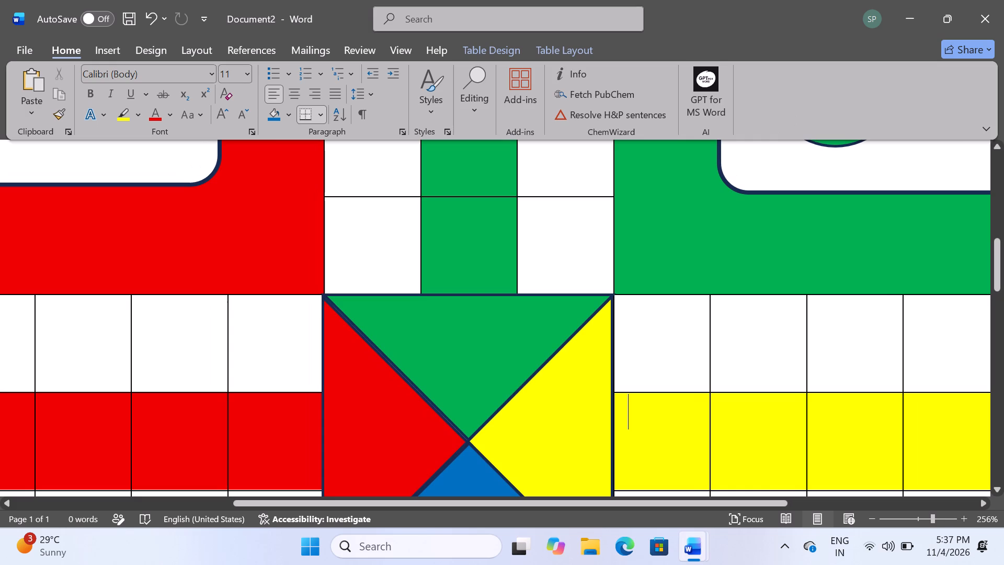
{"action": "scroll", "coordinate": [581, 292], "scroll_direction": "down", "scroll_amount": 11, "text": "ctrl"}
{"action": "scroll", "coordinate": [581, 292], "scroll_direction": "down", "scroll_amount": 10, "text": "ctrl"}
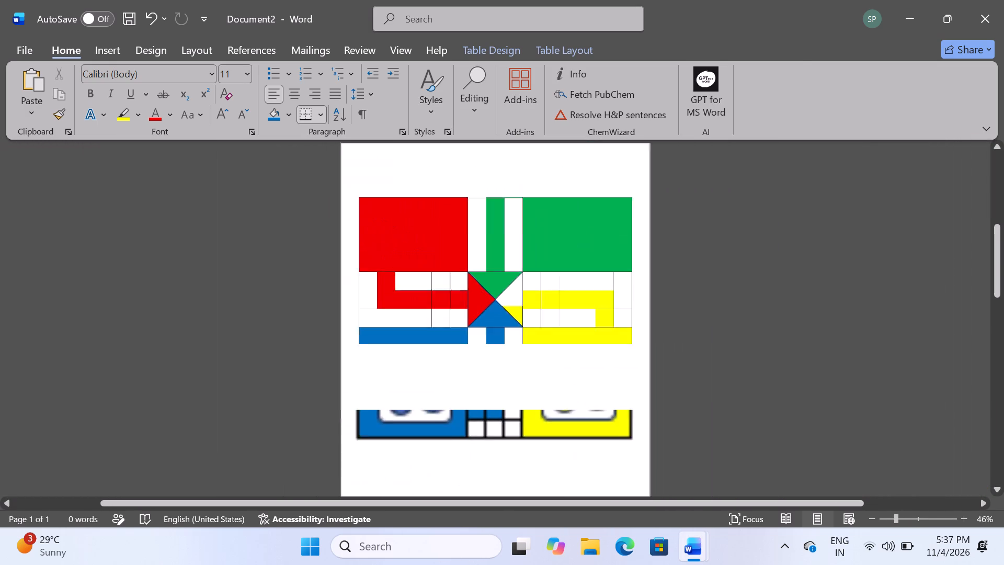
{"action": "right_click", "coordinate": [581, 292]}
{"action": "left_click", "coordinate": [488, 485]}
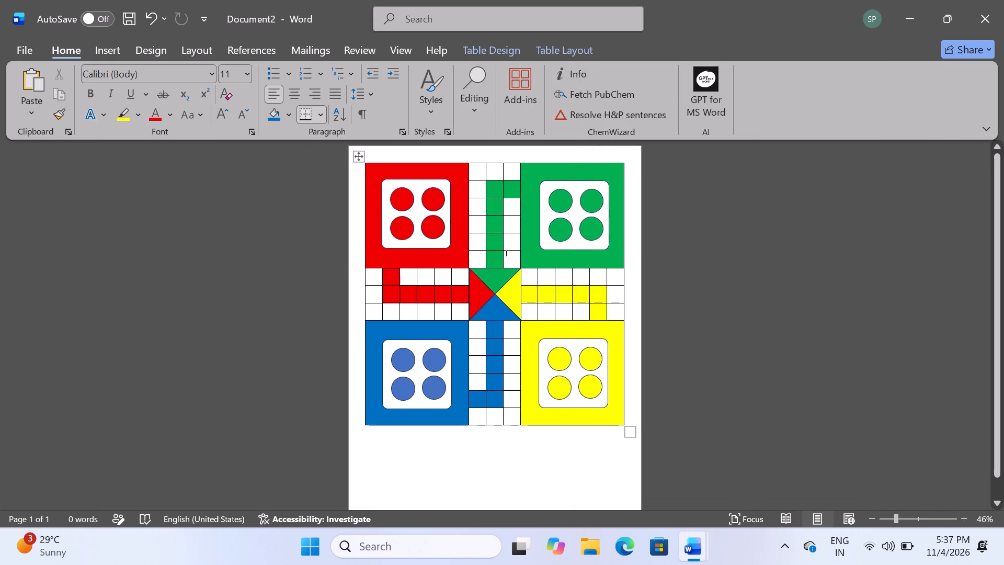
{"action": "scroll", "coordinate": [526, 329], "scroll_direction": "up", "scroll_amount": 5, "text": "ctrl"}
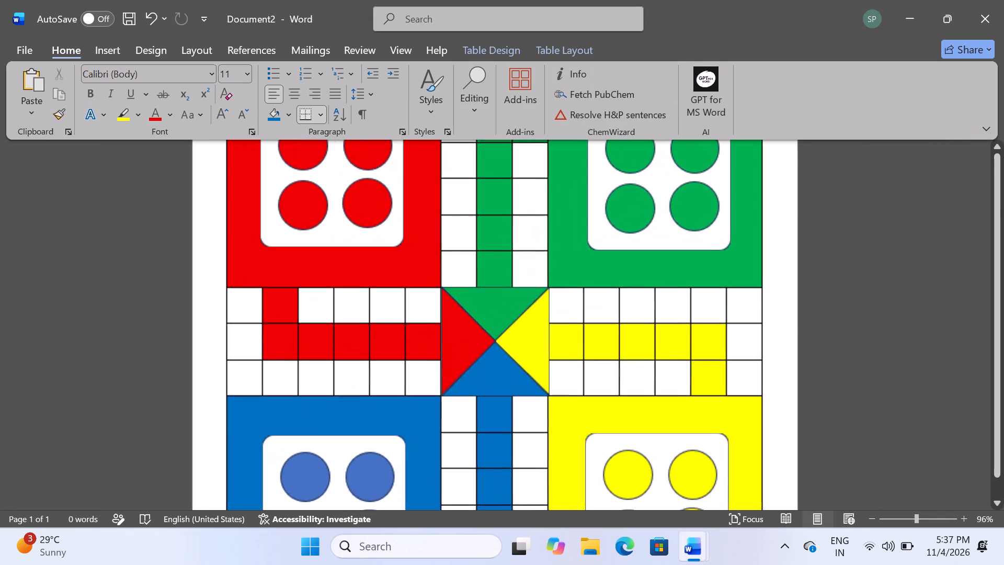
{"action": "scroll", "coordinate": [526, 329], "scroll_direction": "up", "scroll_amount": 1}
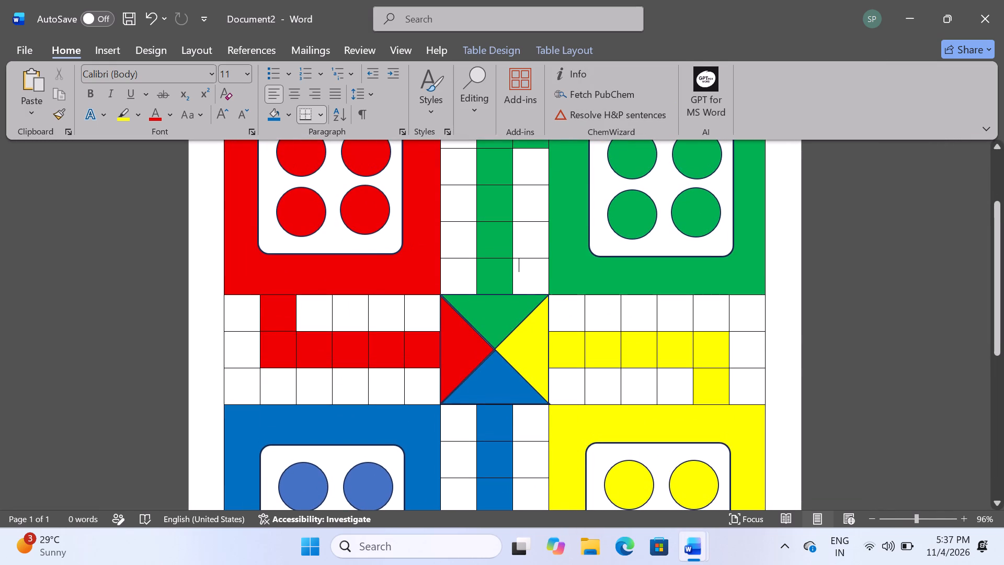
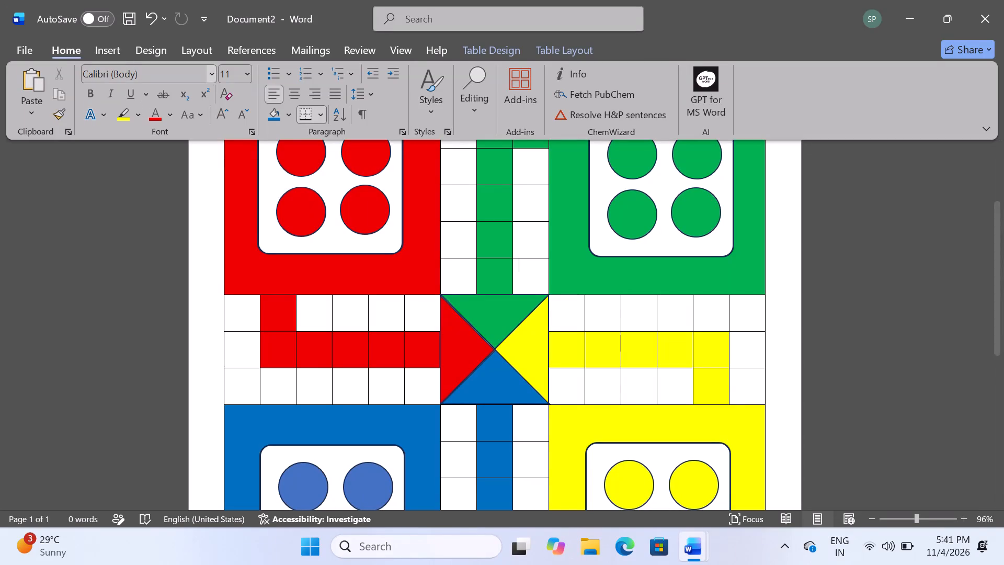
Draw a seven-point star about 0.46" high and 0.42" wide in the outermost-but-two cell of the row below the red home path.
{"action": "left_click", "coordinate": [118, 48]}
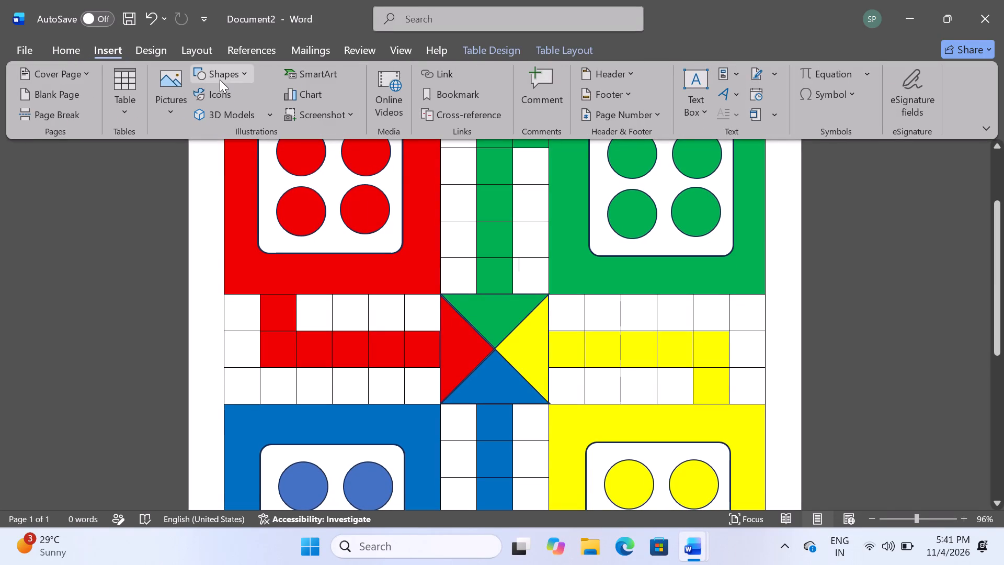
{"action": "left_click", "coordinate": [220, 80]}
{"action": "scroll", "coordinate": [284, 218], "scroll_direction": "down", "scroll_amount": 2}
{"action": "scroll", "coordinate": [326, 317], "scroll_direction": "down", "scroll_amount": 1}
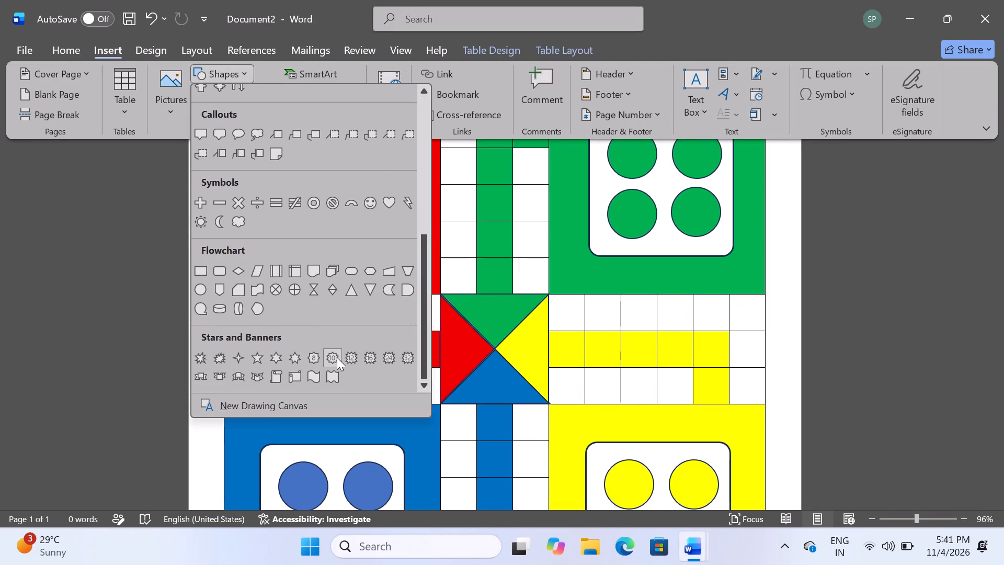
{"action": "left_click", "coordinate": [298, 357]}
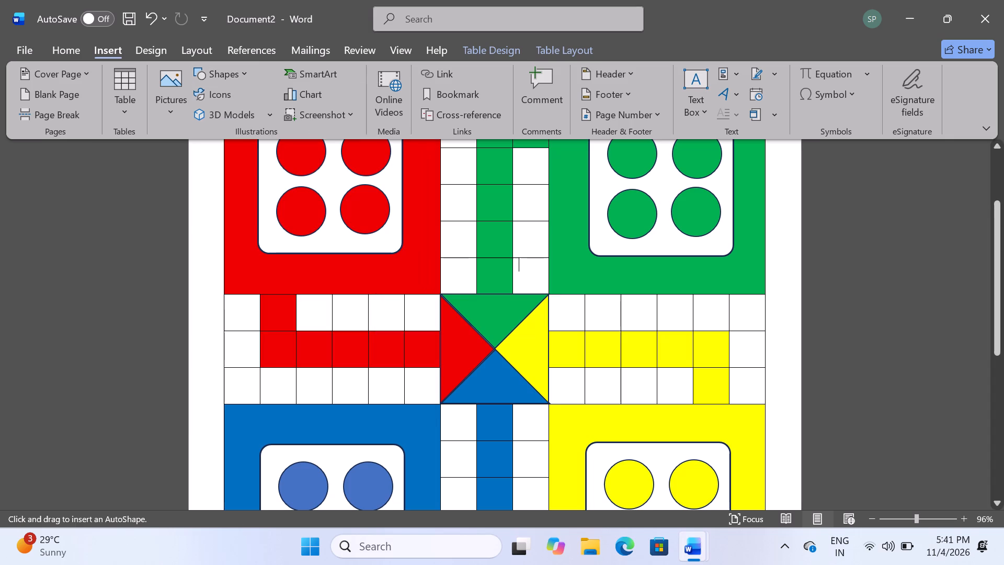
{"action": "scroll", "coordinate": [284, 377], "scroll_direction": "up", "scroll_amount": 7, "text": "ctrl"}
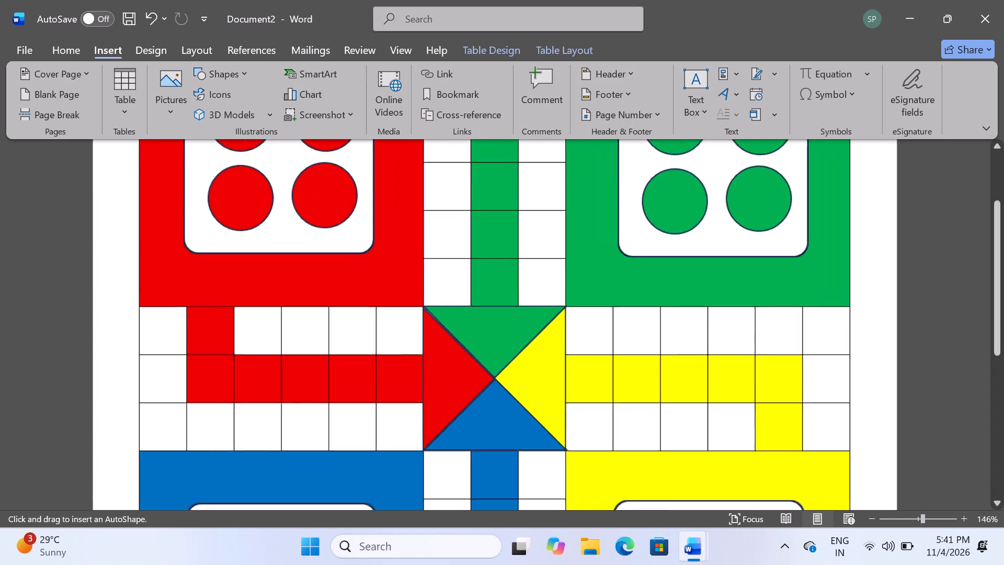
{"action": "scroll", "coordinate": [284, 377], "scroll_direction": "down", "scroll_amount": 2}
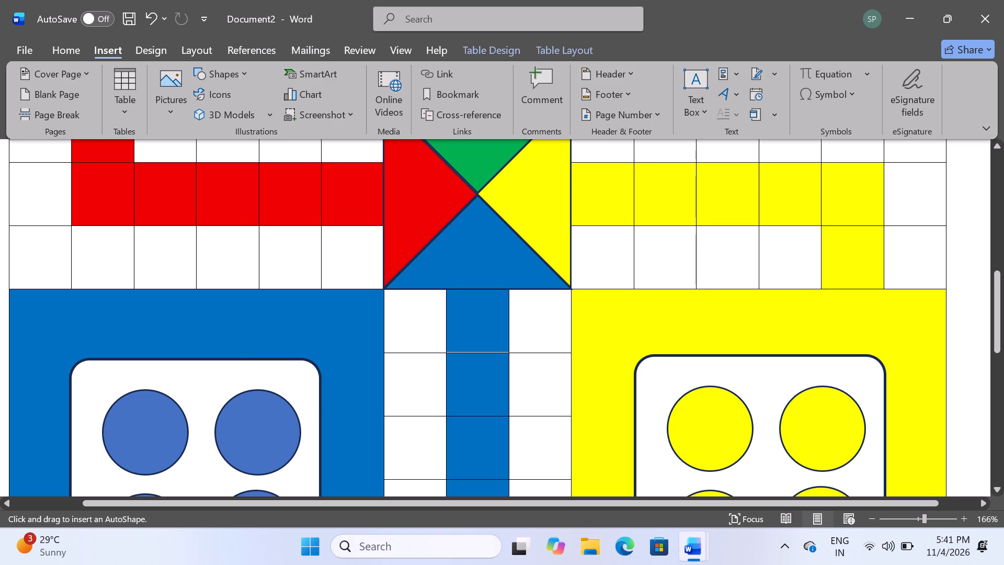
{"action": "left_click_drag", "start_coordinate": [146, 233], "coordinate": [199, 291]}
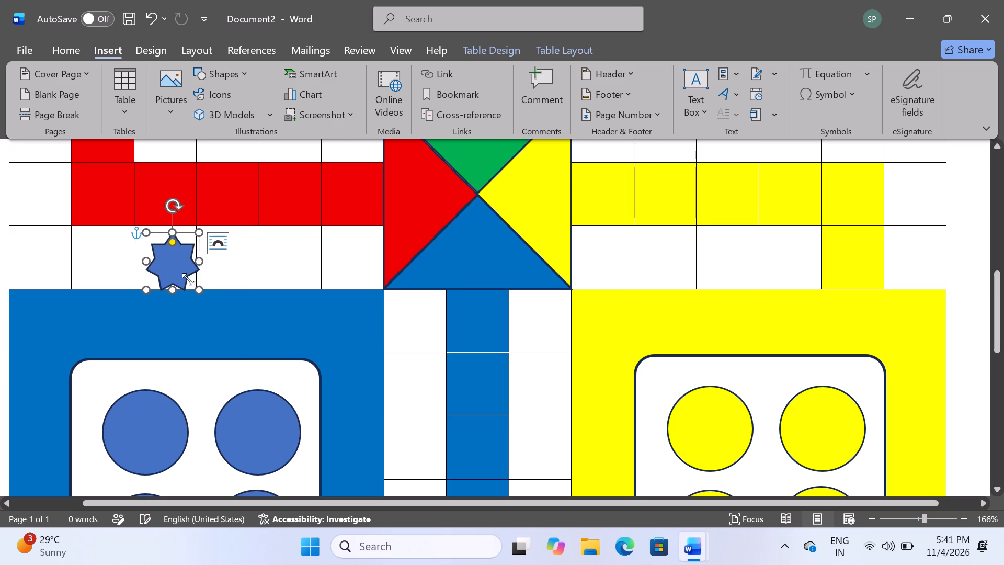
{"action": "left_click_drag", "start_coordinate": [177, 273], "coordinate": [169, 265]}
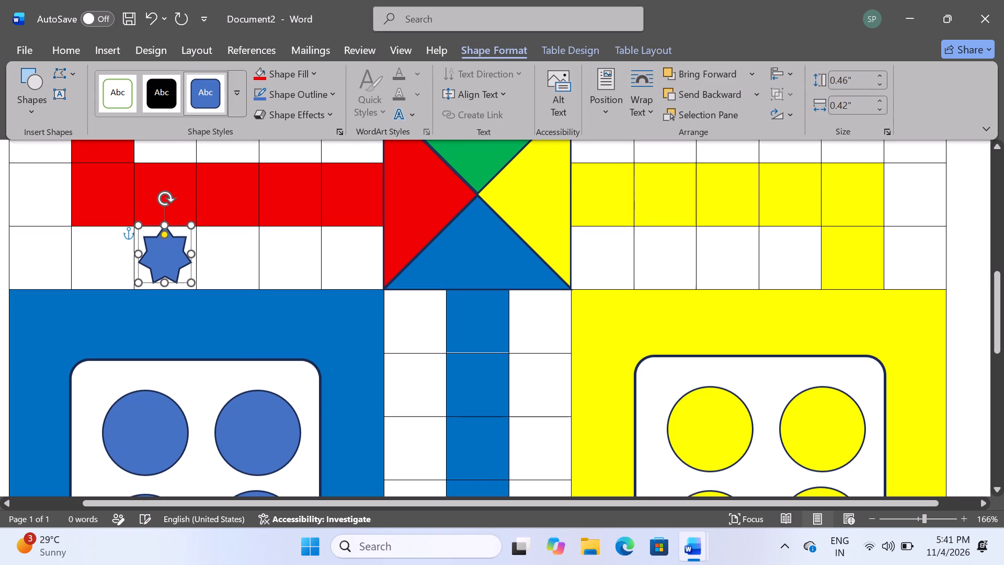
Set the star's height and width to 0.4" and centre it in its cell.
{"action": "left_click", "coordinate": [854, 80]}
{"action": "type", "text": "0.4"}
{"action": "key", "text": "Tab"}
{"action": "type", "text": "0.4"}
{"action": "key", "text": "Return"}
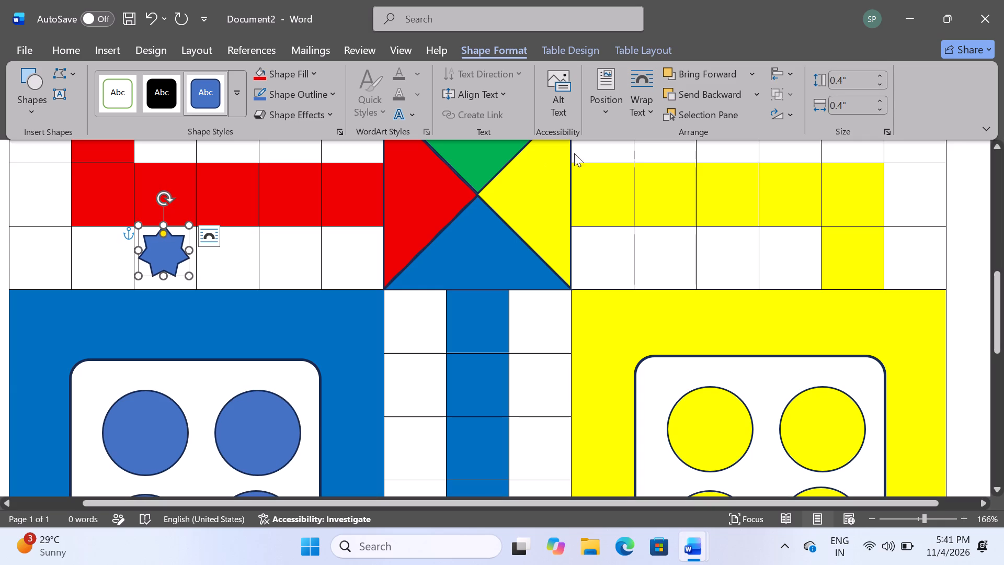
{"action": "left_click_drag", "start_coordinate": [172, 261], "coordinate": [171, 268]}
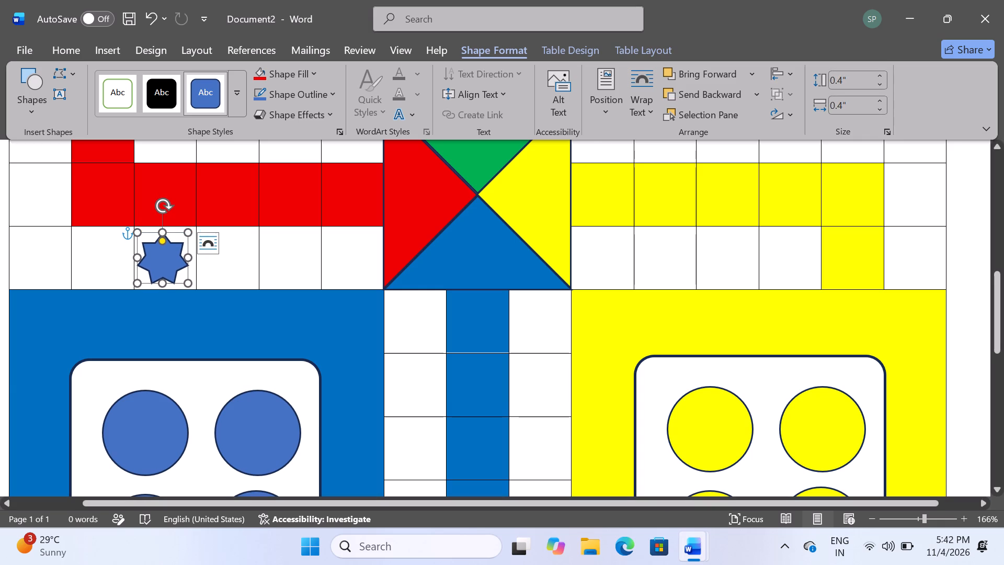
Deepen the star's notches to make slender points, and give it no fill.
{"action": "left_click_drag", "start_coordinate": [162, 242], "coordinate": [162, 251]}
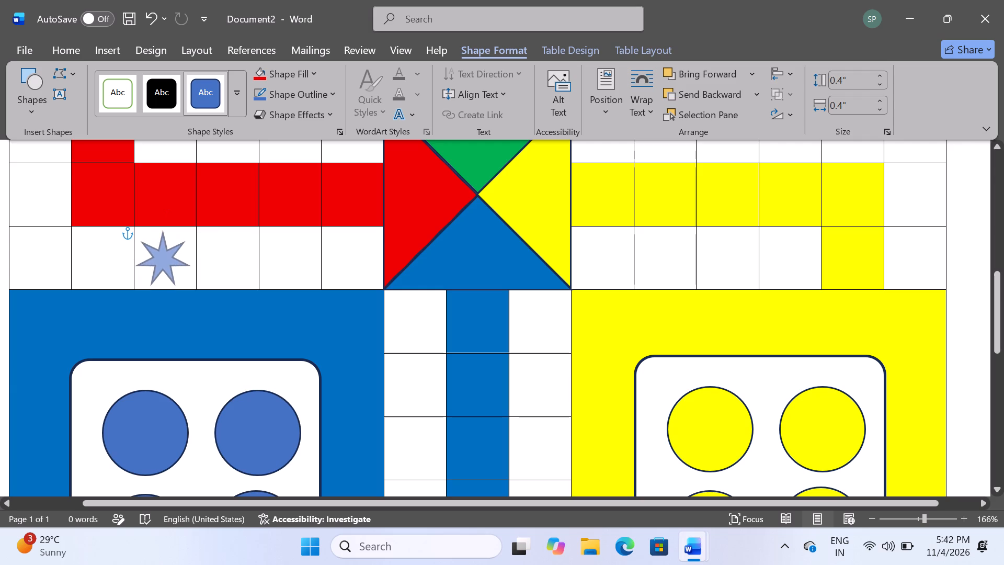
{"action": "left_click_drag", "start_coordinate": [162, 251], "coordinate": [162, 252]}
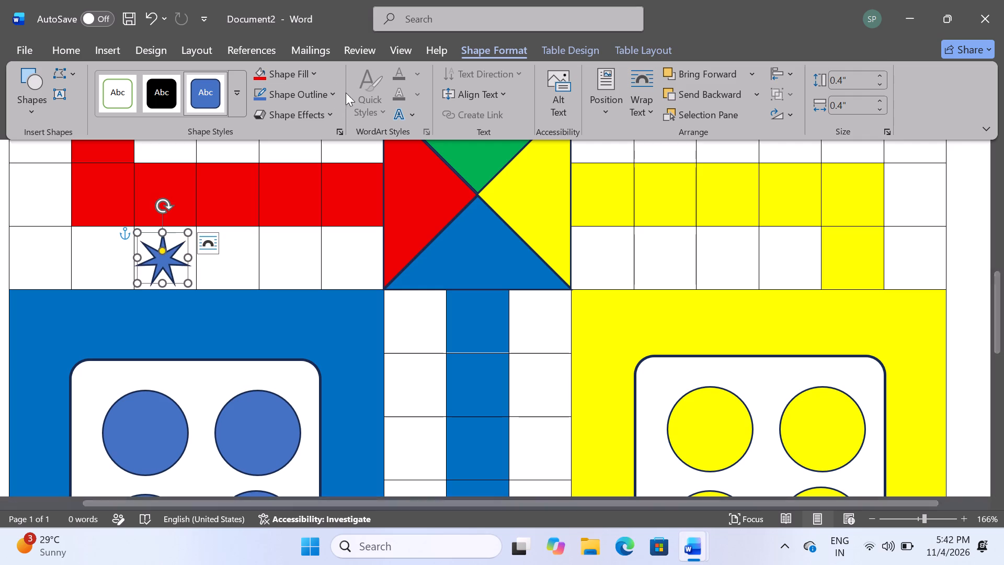
{"action": "left_click", "coordinate": [316, 77]}
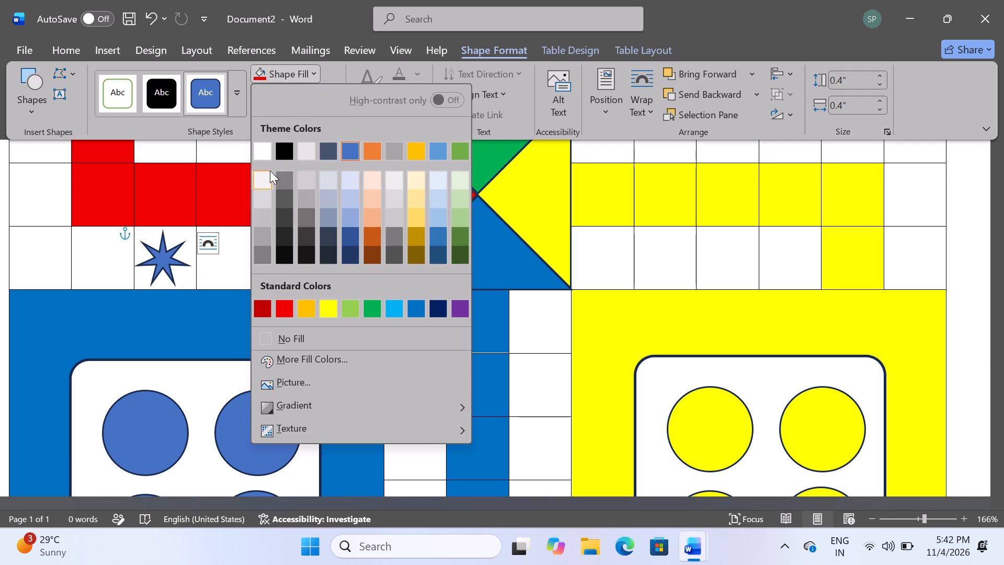
{"action": "left_click", "coordinate": [287, 338]}
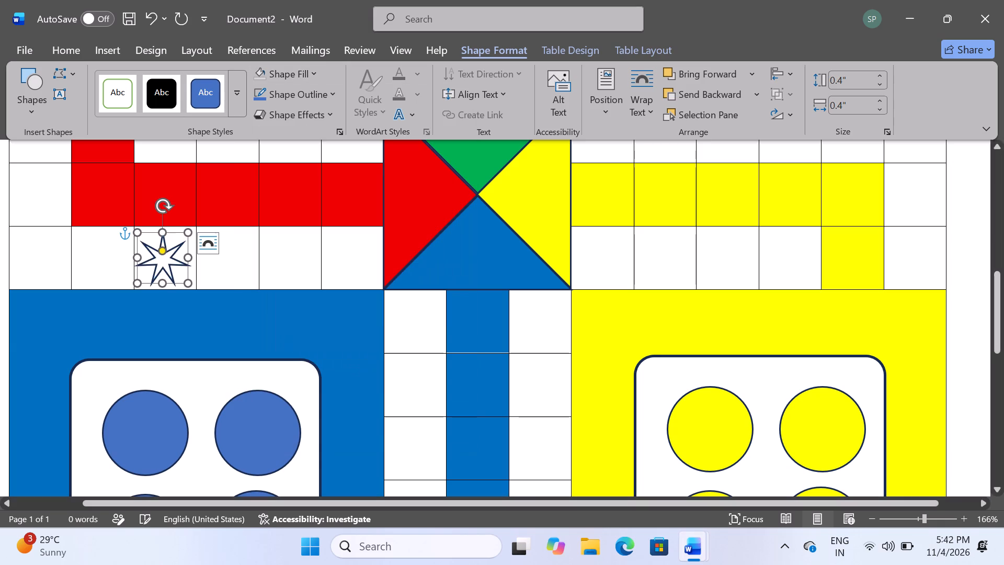
{"action": "left_click", "coordinate": [280, 270]}
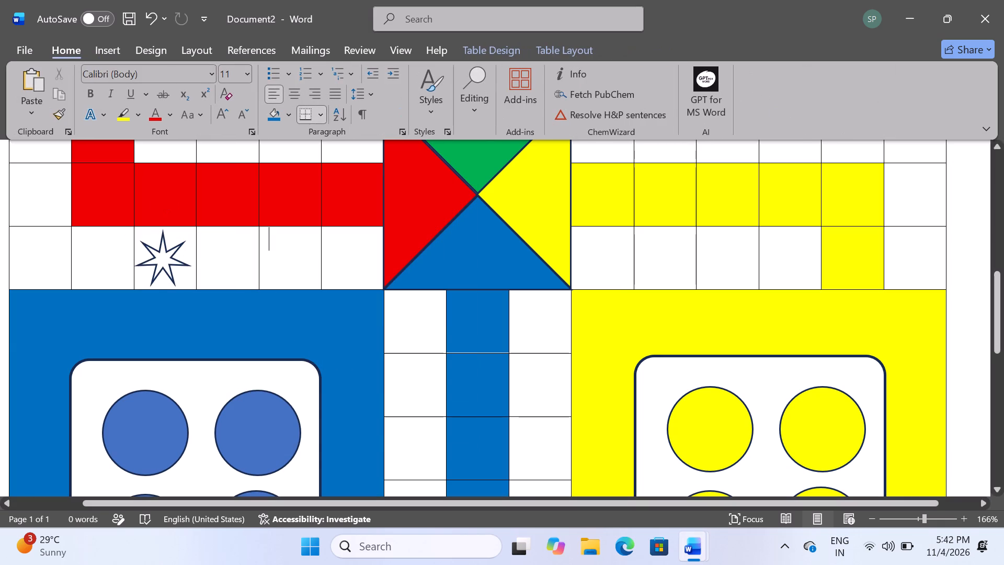
Copy the star into the third cell from the top, in the column between the red home and green path, and nudge it left.
{"action": "left_click", "coordinate": [159, 257]}
{"action": "key", "text": "ctrl+c"}
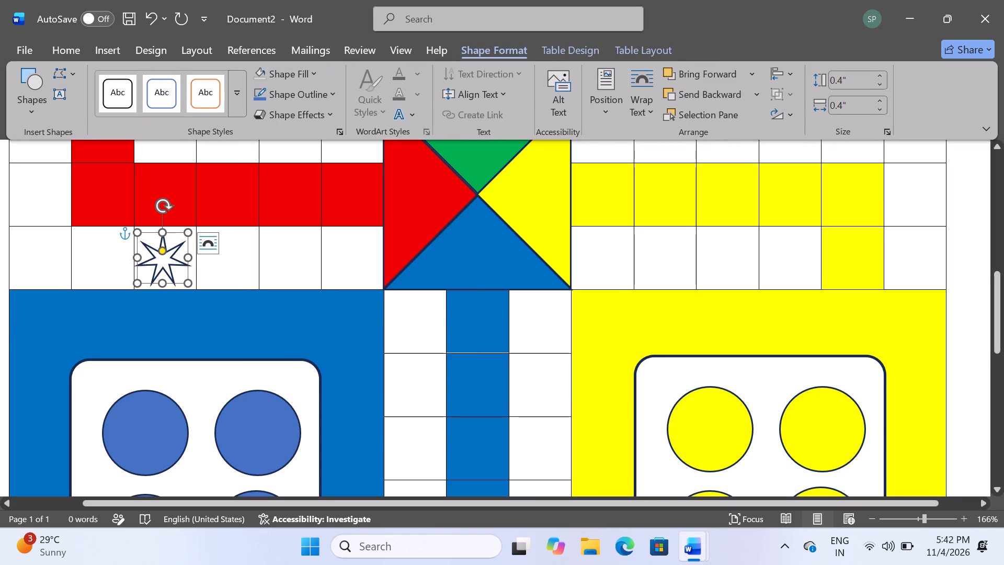
{"action": "scroll", "coordinate": [159, 257], "scroll_direction": "up", "scroll_amount": 2}
{"action": "scroll", "coordinate": [289, 228], "scroll_direction": "up", "scroll_amount": 1}
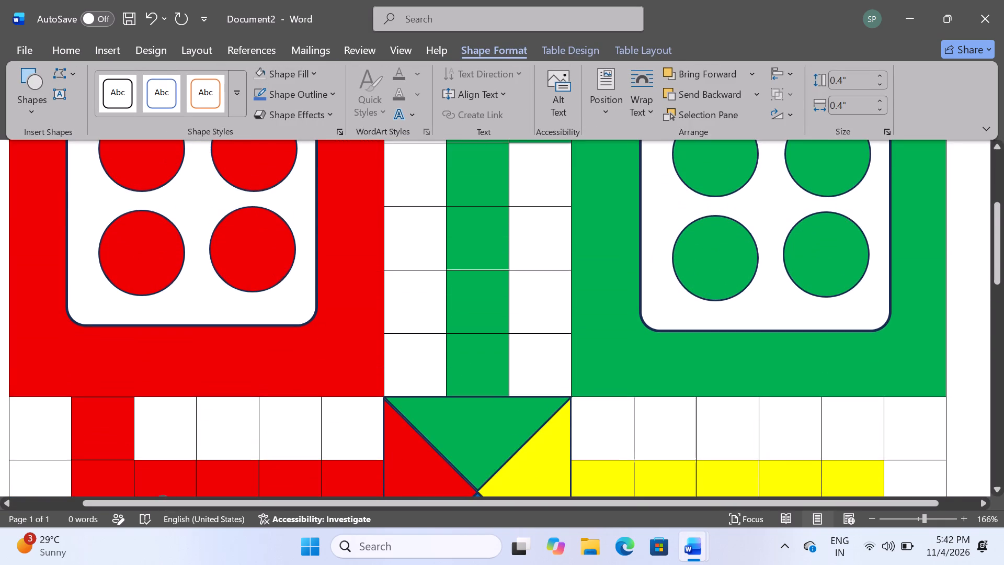
{"action": "scroll", "coordinate": [383, 194], "scroll_direction": "up", "scroll_amount": 1}
{"action": "left_click", "coordinate": [407, 305]}
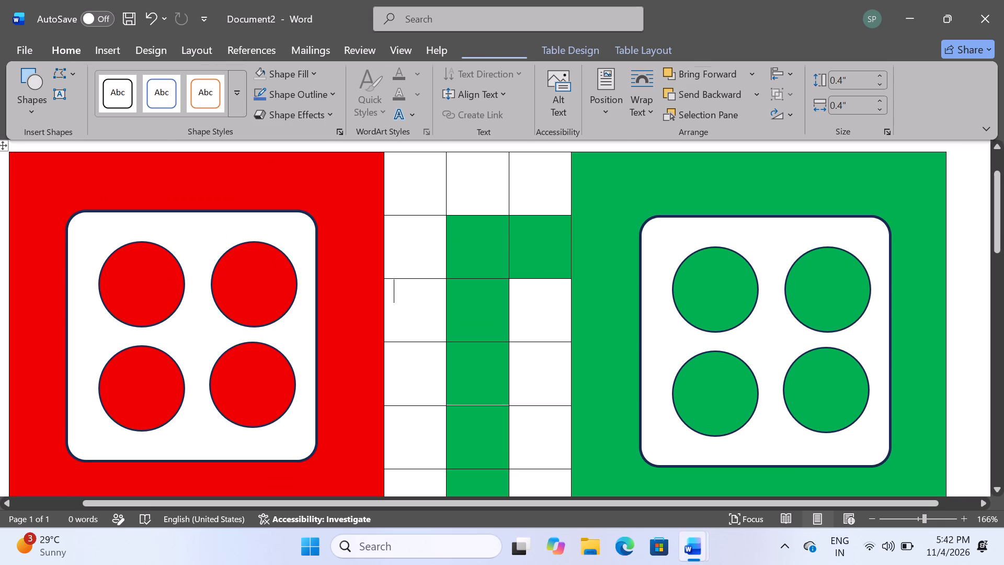
{"action": "key", "text": "ctrl+v"}
{"action": "left_click", "coordinate": [421, 319]}
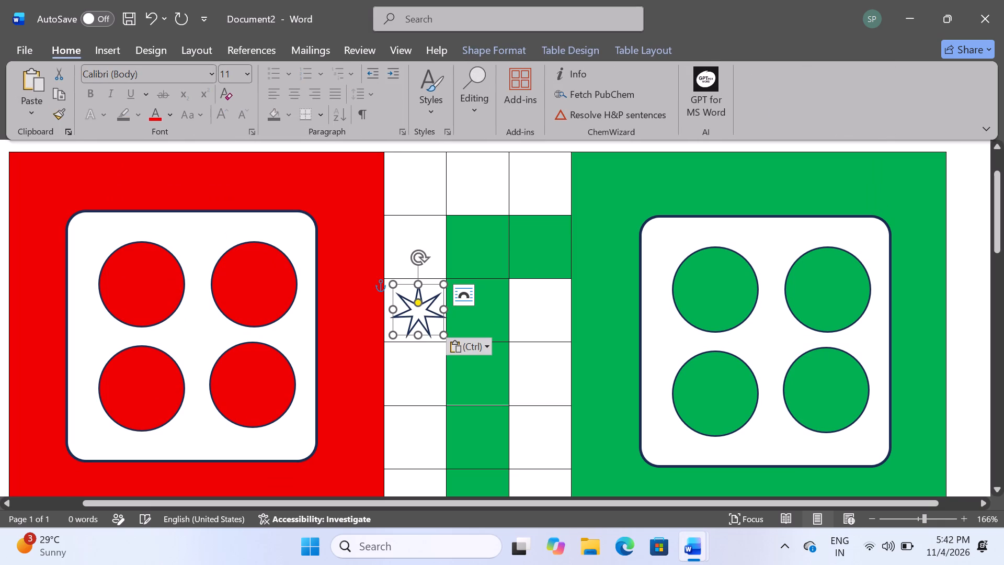
{"action": "key", "text": "Left"}
{"action": "key", "text": "Left"}
{"action": "key", "text": "Left"}
{"action": "key", "text": "Left"}
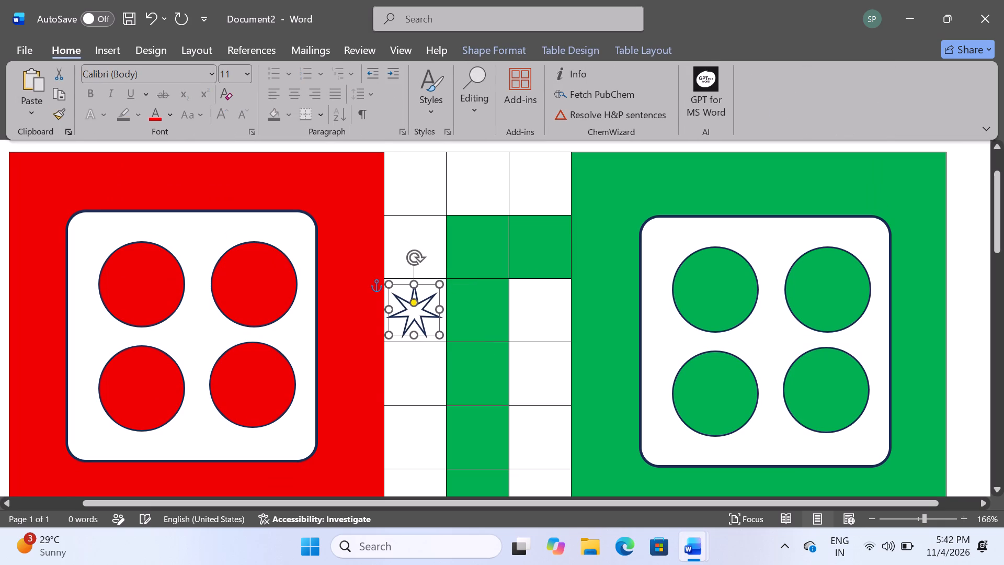
Paste another star in the fourth cell from the centre, in the row above the yellow path, and nudge it left and up.
{"action": "scroll", "coordinate": [419, 319], "scroll_direction": "down", "scroll_amount": 2}
{"action": "left_click", "coordinate": [778, 311]}
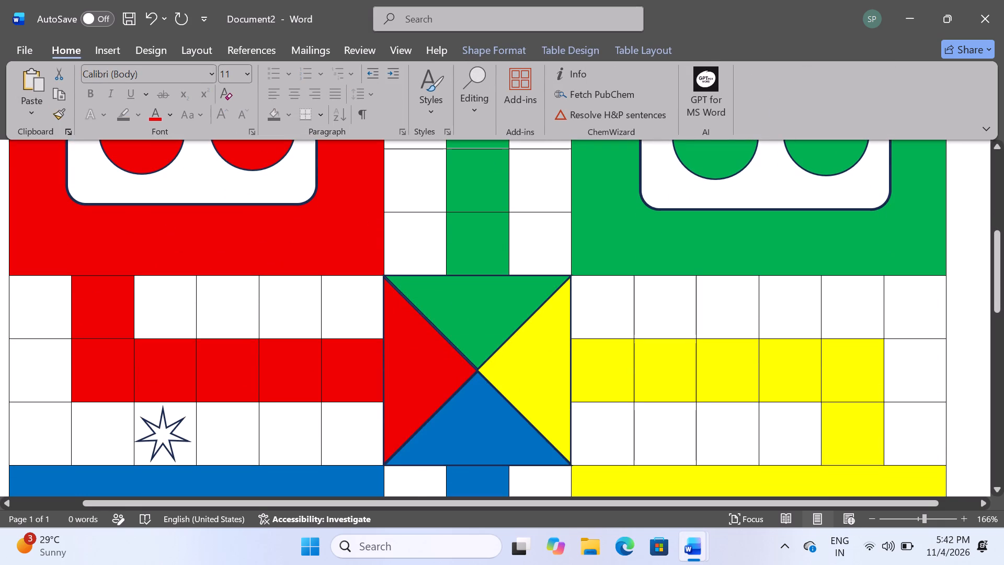
{"action": "key", "text": "ctrl+v"}
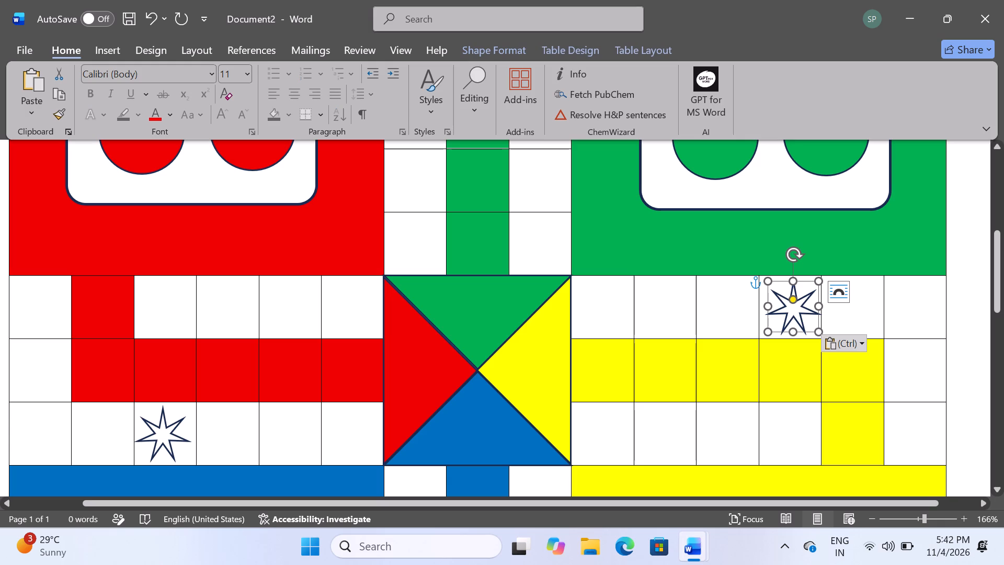
{"action": "key", "text": "Left"}
{"action": "key", "text": "Left"}
{"action": "key", "text": "Left"}
{"action": "key", "text": "Left"}
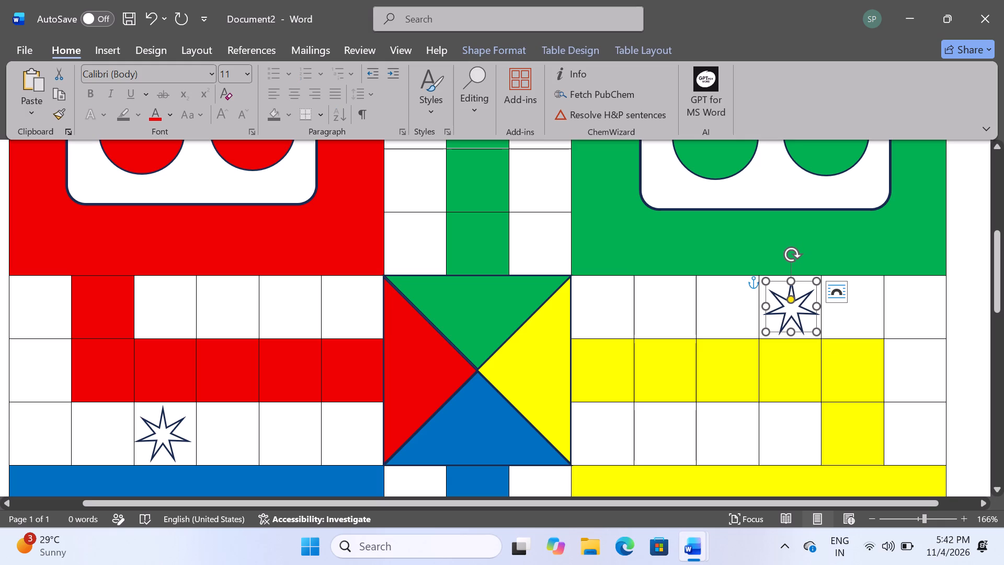
{"action": "key", "text": "Up"}
{"action": "key", "text": "Up"}
Paste another star in the third cell from the bottom, between the blue path and yellow home, and nudge it left and up.
{"action": "scroll", "coordinate": [778, 311], "scroll_direction": "down", "scroll_amount": 1}
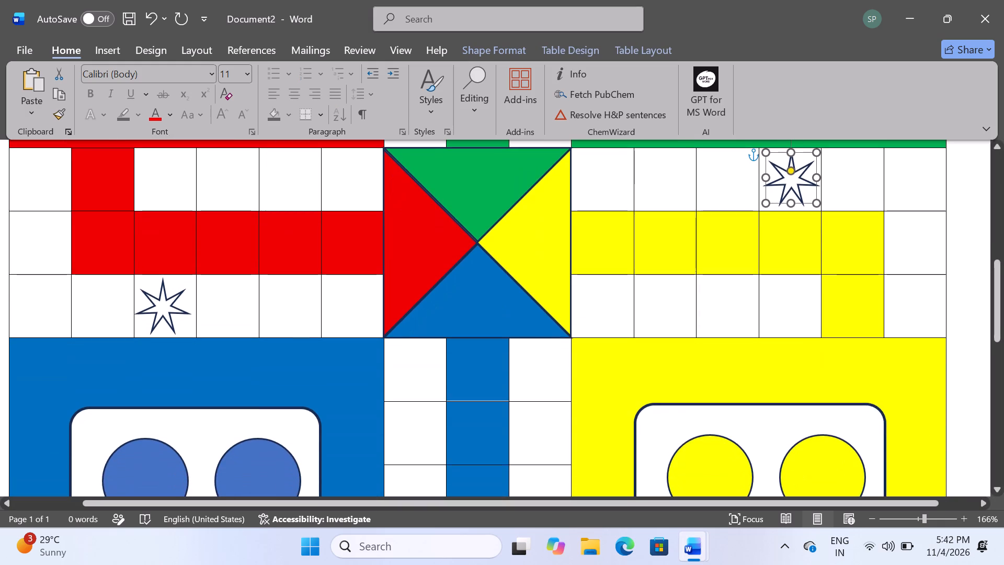
{"action": "scroll", "coordinate": [637, 427], "scroll_direction": "down", "scroll_amount": 2}
{"action": "left_click", "coordinate": [535, 312]}
{"action": "key", "text": "ctrl+v"}
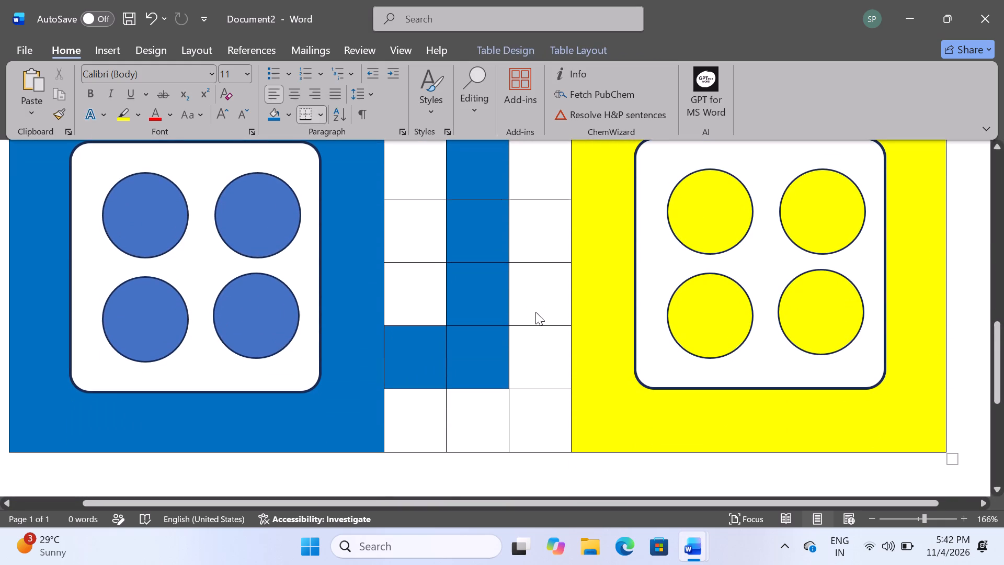
{"action": "key", "text": "Left"}
{"action": "key", "text": "Left"}
{"action": "key", "text": "Left"}
{"action": "key", "text": "Up"}
{"action": "key", "text": "Up"}
{"action": "key", "text": "Up"}
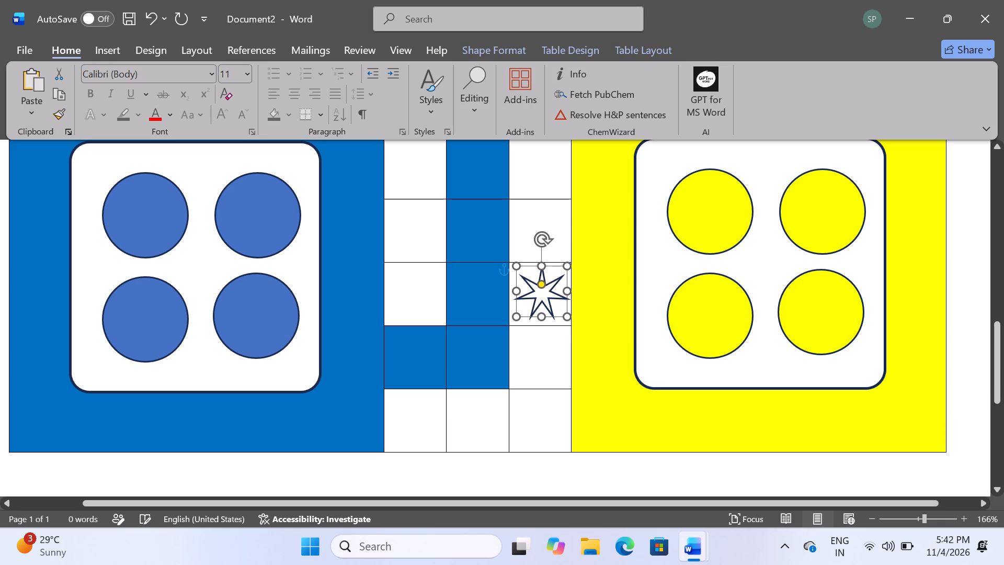
{"action": "key", "text": "Up"}
{"action": "key", "text": "Up"}
{"action": "left_click", "coordinate": [539, 365]}
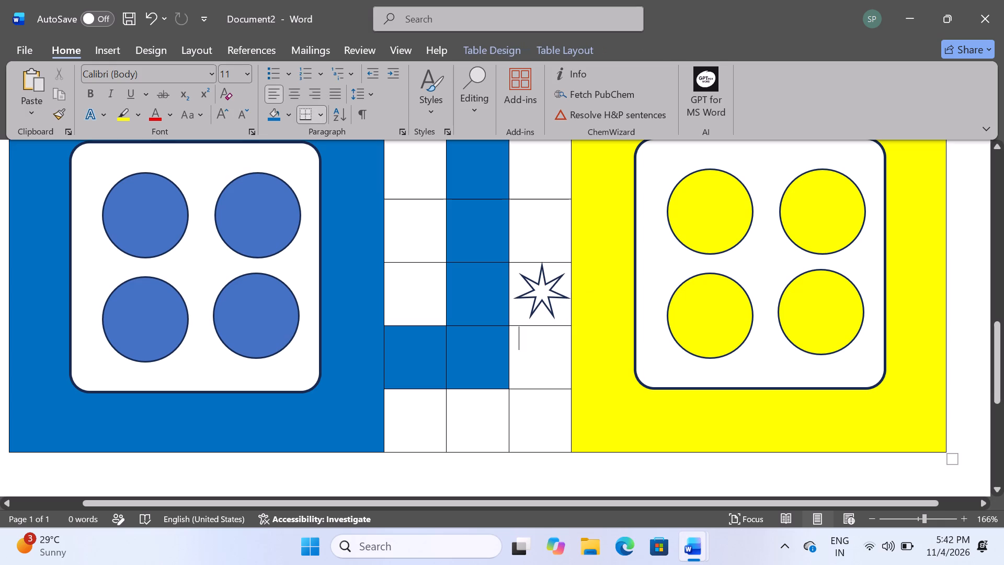
Draw a horizontal arrow line about 0.43" long in the white outer cell of the red path's row, pointing towards the red path.
{"action": "scroll", "coordinate": [405, 280], "scroll_direction": "up", "scroll_amount": 1}
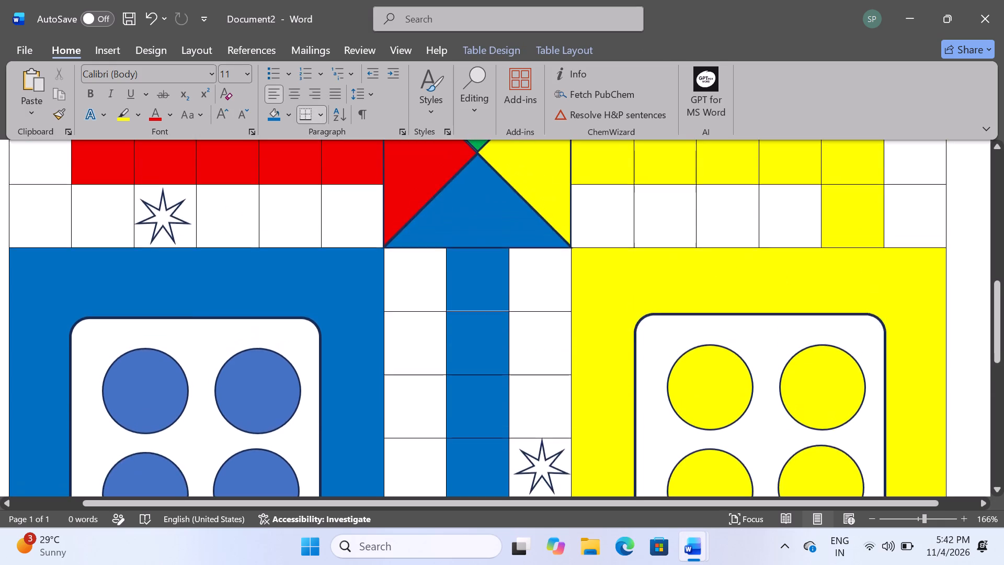
{"action": "scroll", "coordinate": [405, 280], "scroll_direction": "up", "scroll_amount": 1}
{"action": "scroll", "coordinate": [405, 280], "scroll_direction": "right", "scroll_amount": 1}
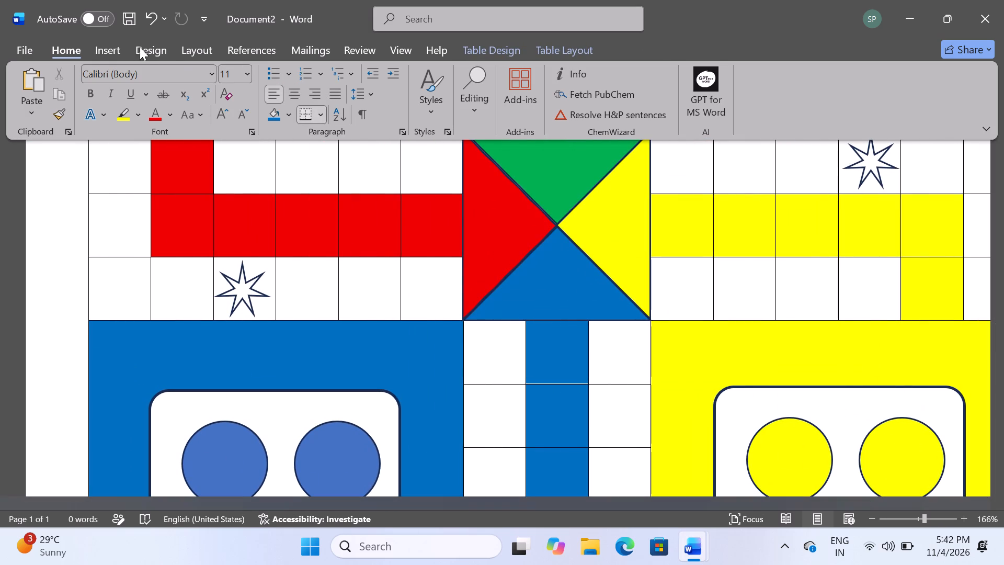
{"action": "left_click", "coordinate": [121, 46]}
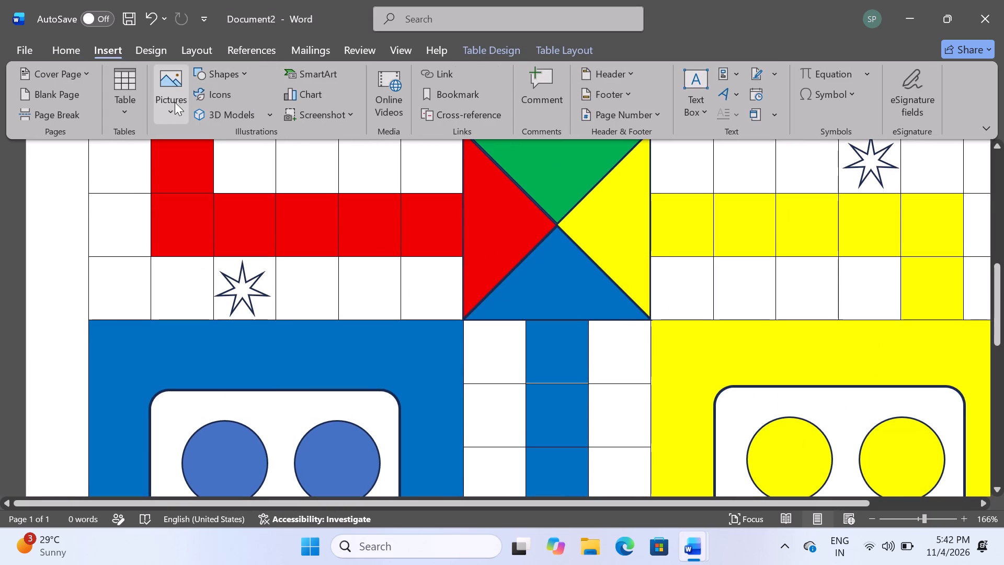
{"action": "left_click", "coordinate": [237, 70]}
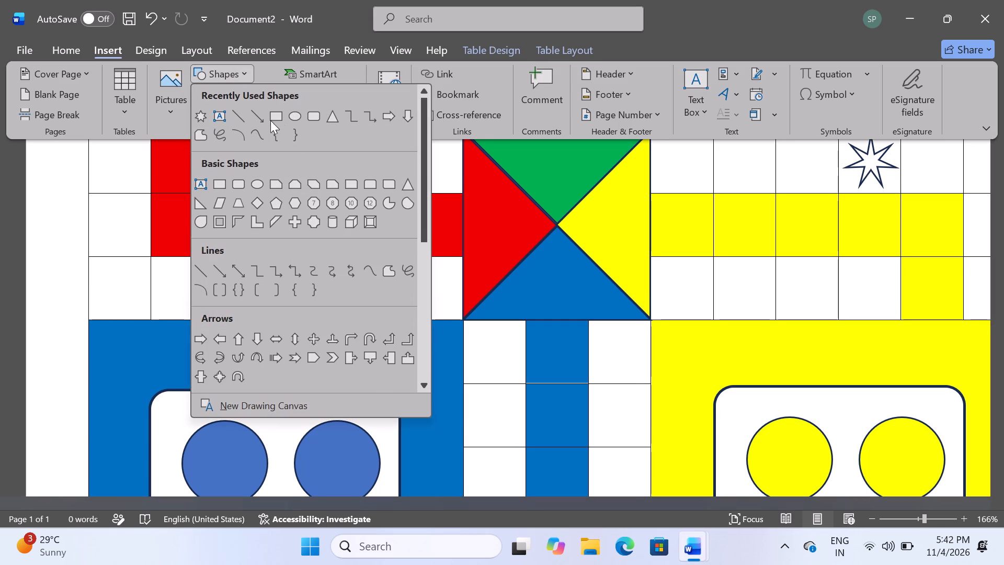
{"action": "left_click", "coordinate": [258, 119]}
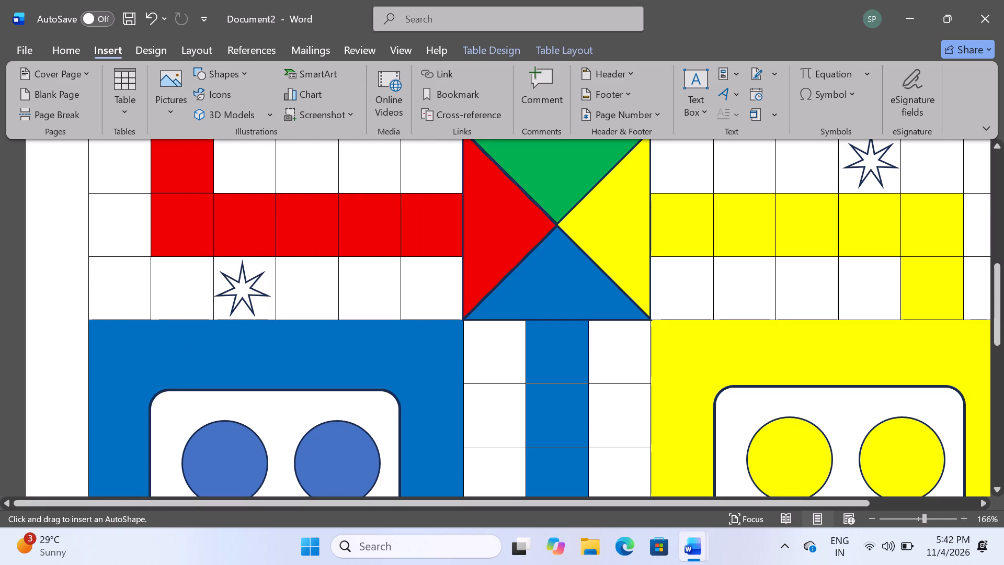
{"action": "left_click_drag", "start_coordinate": [90, 221], "coordinate": [92, 221]}
{"action": "left_click_drag", "start_coordinate": [92, 221], "coordinate": [144, 222]}
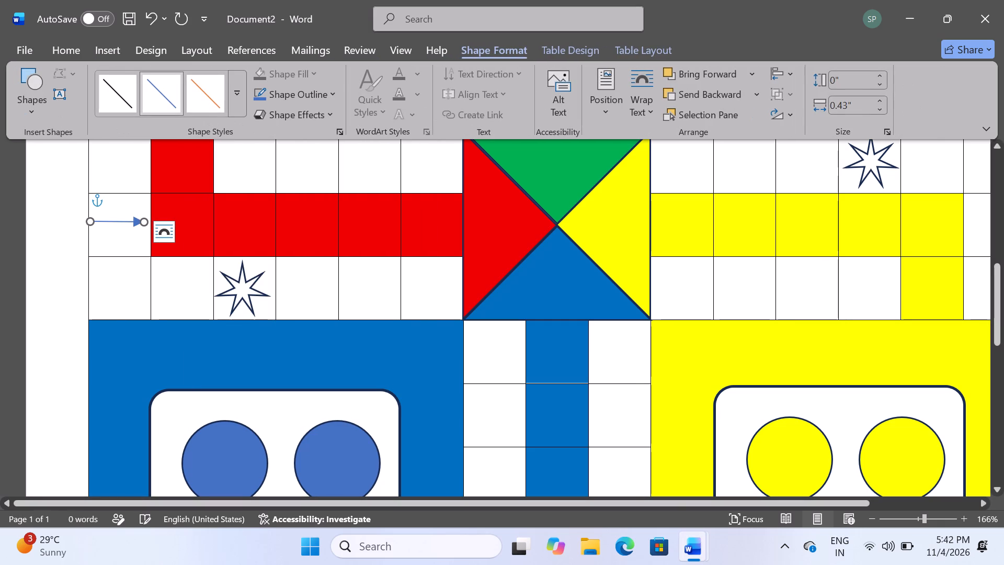
Set the arrow beside the red path to a 3 pt line weight and the standard red outline colour.
{"action": "left_click", "coordinate": [333, 94]}
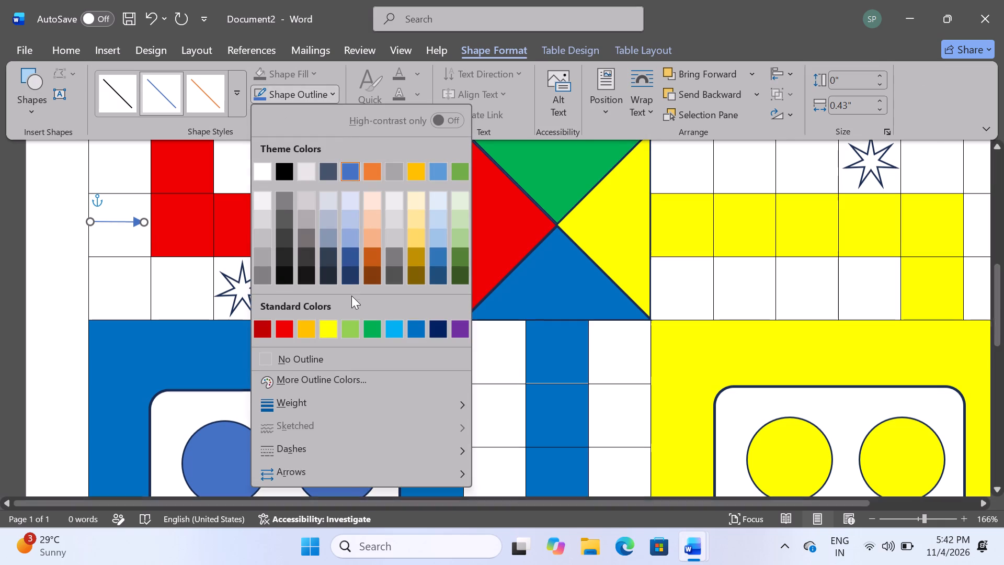
{"action": "left_click", "coordinate": [310, 399]}
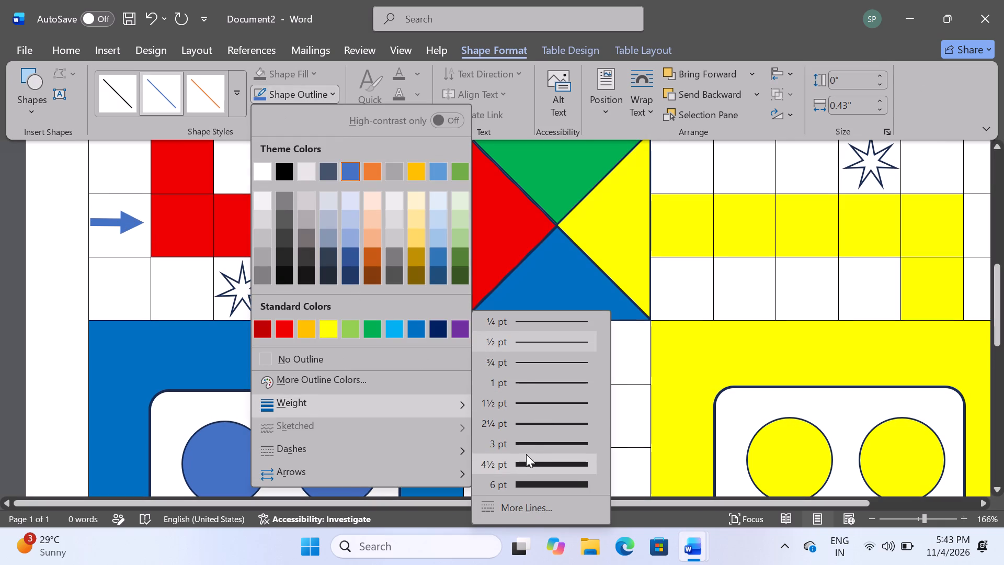
{"action": "left_click", "coordinate": [530, 448]}
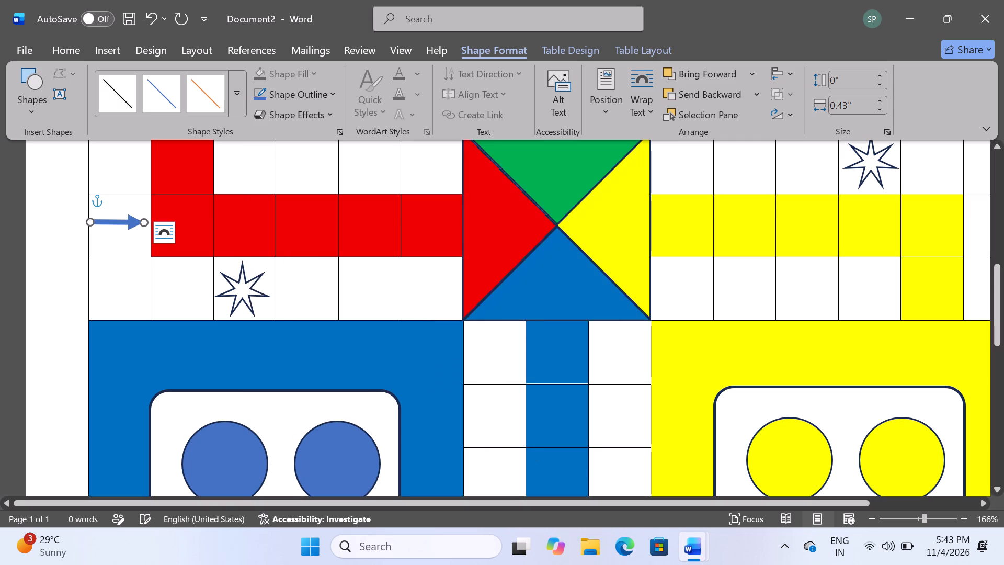
{"action": "left_click", "coordinate": [328, 95]}
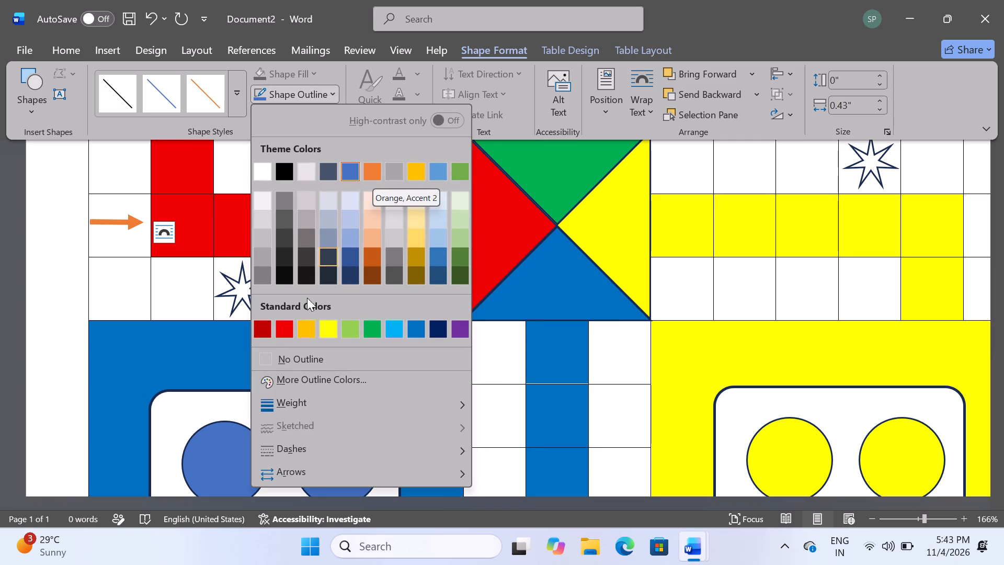
{"action": "left_click", "coordinate": [286, 327]}
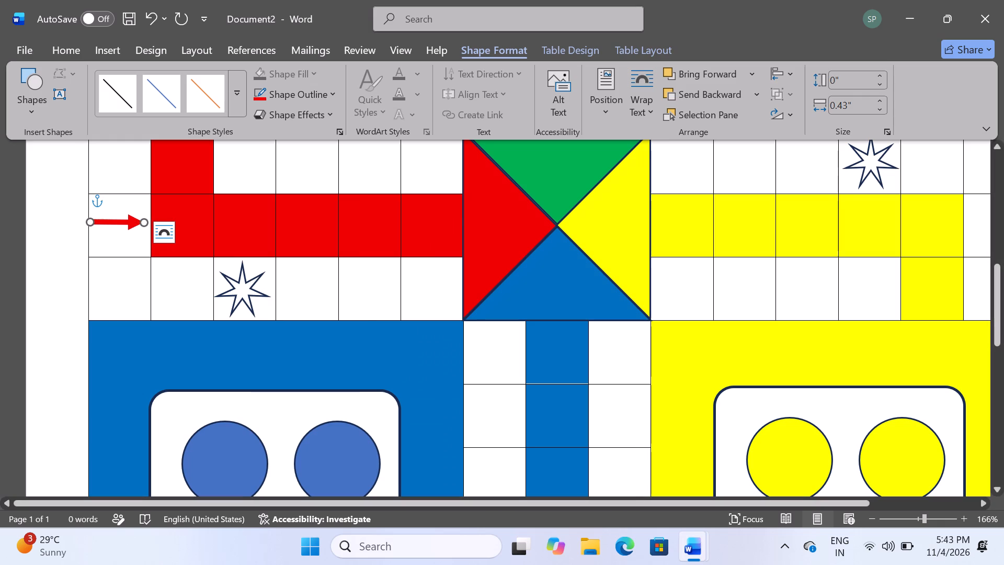
Copy the red arrow into the white end cell above the green path and rotate it right 90° to point down.
{"action": "key", "text": "ctrl+c"}
{"action": "scroll", "coordinate": [340, 215], "scroll_direction": "up", "scroll_amount": 3}
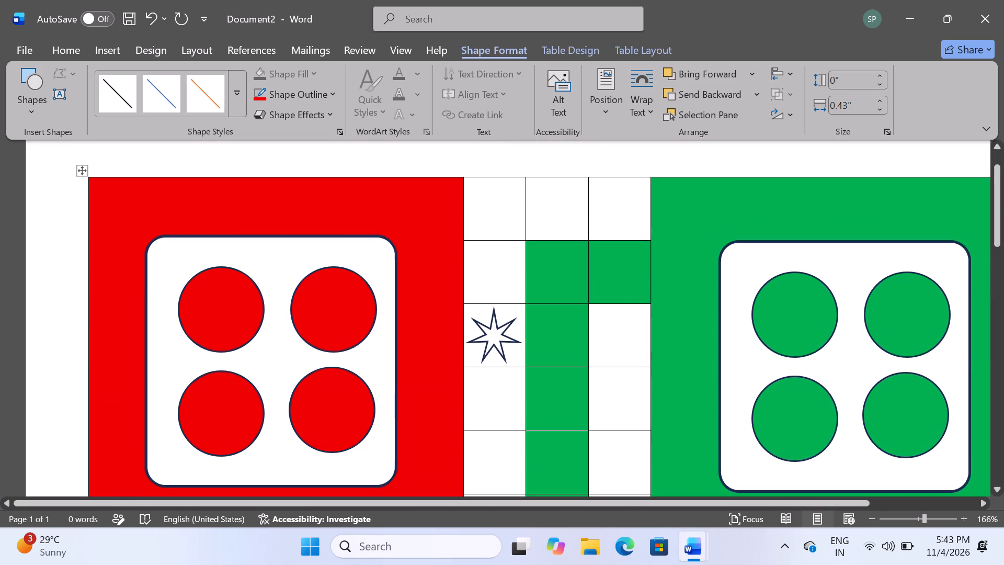
{"action": "left_click", "coordinate": [542, 200]}
{"action": "key", "text": "ctrl+v"}
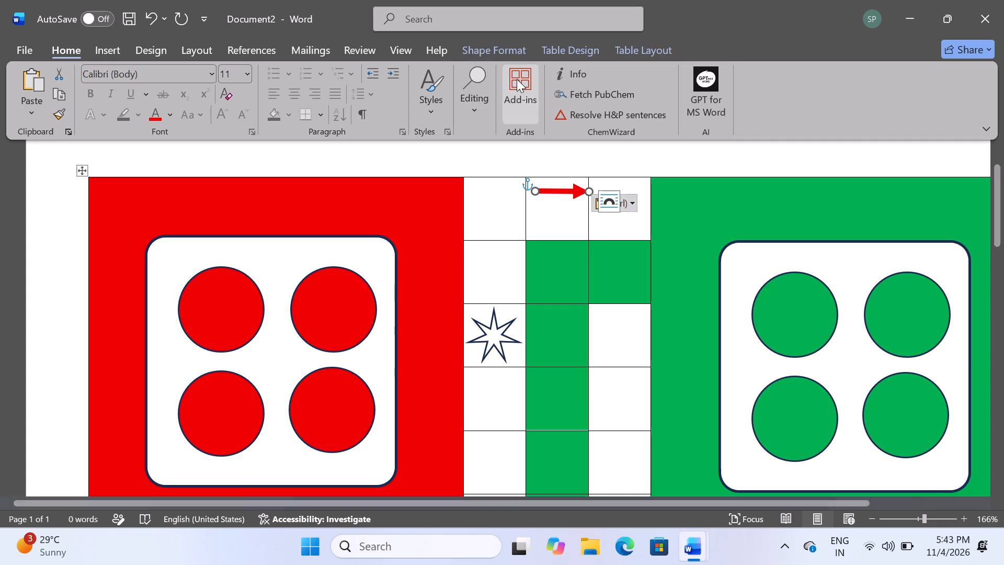
{"action": "left_click", "coordinate": [496, 56]}
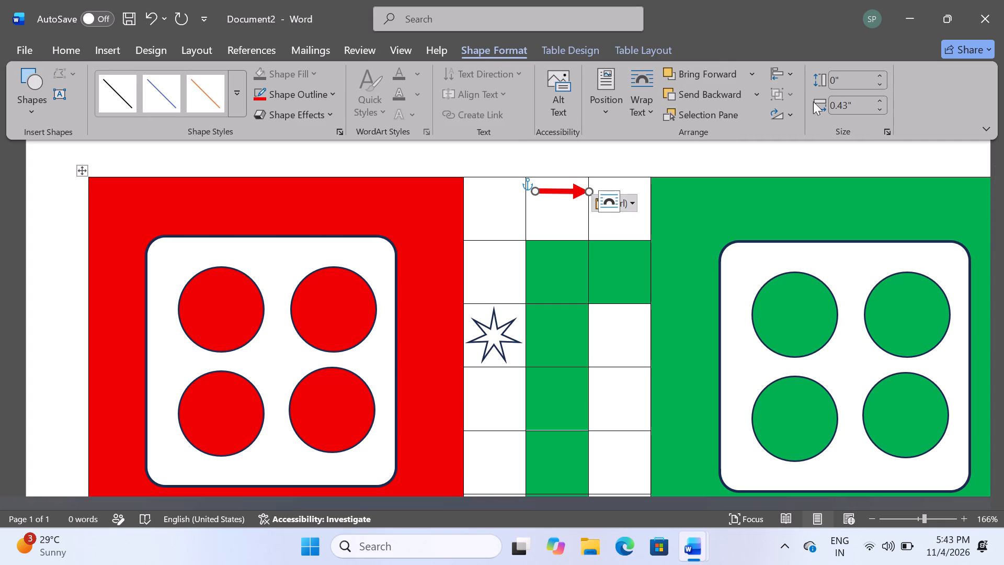
{"action": "left_click", "coordinate": [792, 110]}
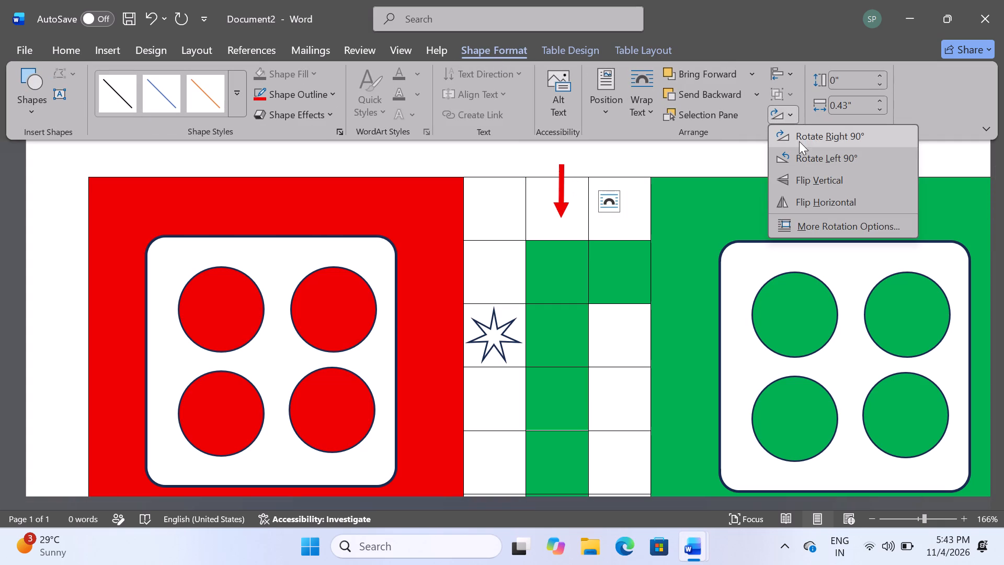
{"action": "left_click", "coordinate": [799, 141]}
Nudge the downward arrow down and left until it sits centred in the white cell above the green path.
{"action": "key", "text": "Down"}
{"action": "key", "text": "Down"}
{"action": "key", "text": "Down"}
{"action": "key", "text": "Down"}
{"action": "key", "text": "Down"}
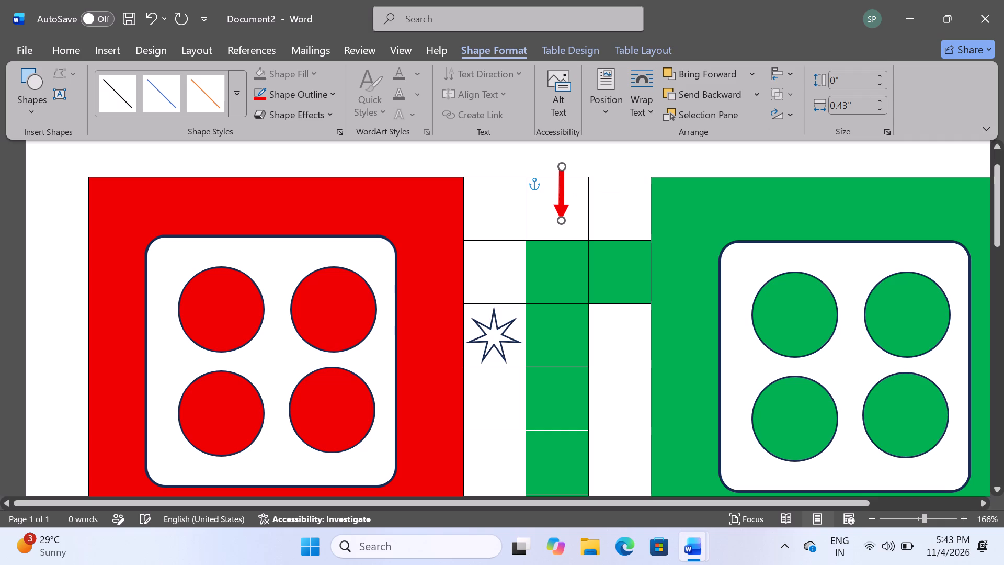
{"action": "key", "text": "Down"}
{"action": "key", "text": "Down"}
{"action": "key", "text": "Down"}
{"action": "key", "text": "Down"}
{"action": "key", "text": "Down"}
{"action": "key", "text": "Down"}
{"action": "key", "text": "Down"}
{"action": "key", "text": "Down"}
{"action": "key", "text": "Down"}
{"action": "key", "text": "Down"}
{"action": "key", "text": "Down"}
{"action": "key", "text": "Down"}
{"action": "key", "text": "Down"}
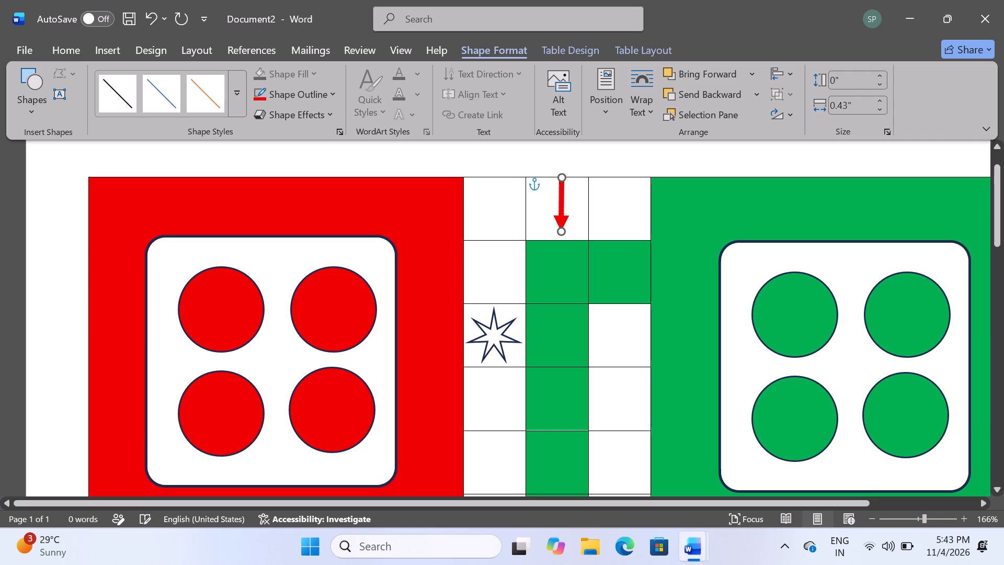
{"action": "key", "text": "Down"}
{"action": "key", "text": "Down"}
{"action": "key", "text": "Down"}
{"action": "key", "text": "Down"}
{"action": "key", "text": "Down"}
{"action": "key", "text": "Down"}
{"action": "key", "text": "Down"}
{"action": "key", "text": "Down"}
{"action": "key", "text": "Down"}
{"action": "key", "text": "Down"}
{"action": "key", "text": "Left"}
{"action": "key", "text": "Left"}
{"action": "key", "text": "Left"}
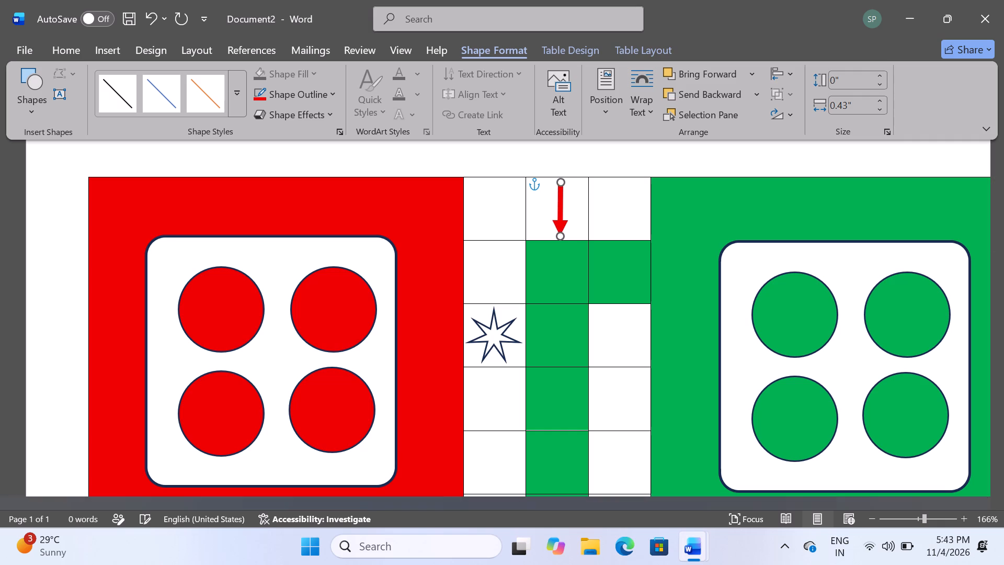
{"action": "key", "text": "Left"}
{"action": "key", "text": "Left"}
{"action": "key", "text": "Left"}
{"action": "key", "text": "Left"}
{"action": "key", "text": "Left"}
{"action": "key", "text": "Left"}
{"action": "key", "text": "Left"}
{"action": "key", "text": "Left"}
{"action": "key", "text": "Left"}
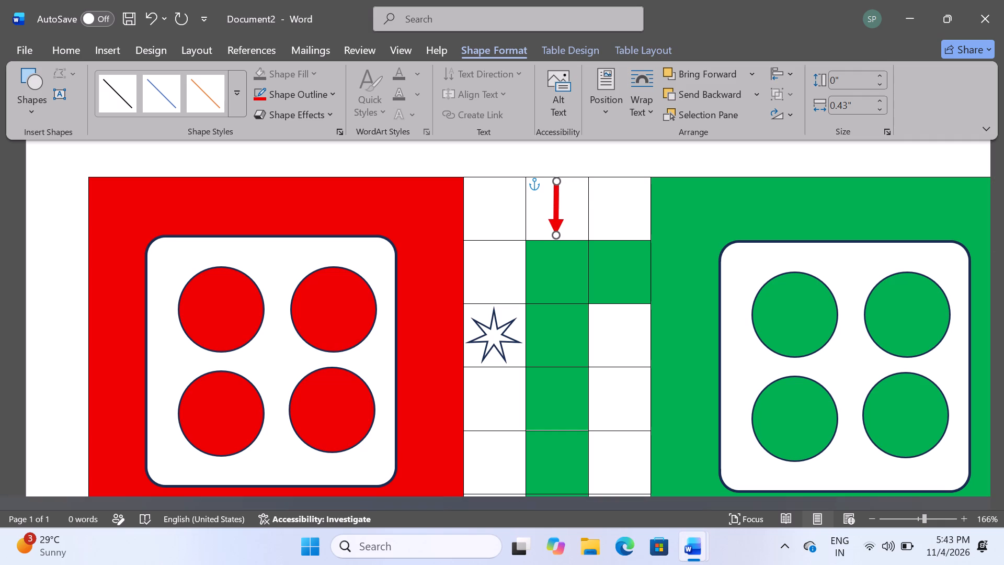
{"action": "key", "text": "Left"}
{"action": "key", "text": "Right"}
{"action": "key", "text": "Right"}
Change the outline of the arrow above the green path to standard green.
{"action": "left_click", "coordinate": [334, 101]}
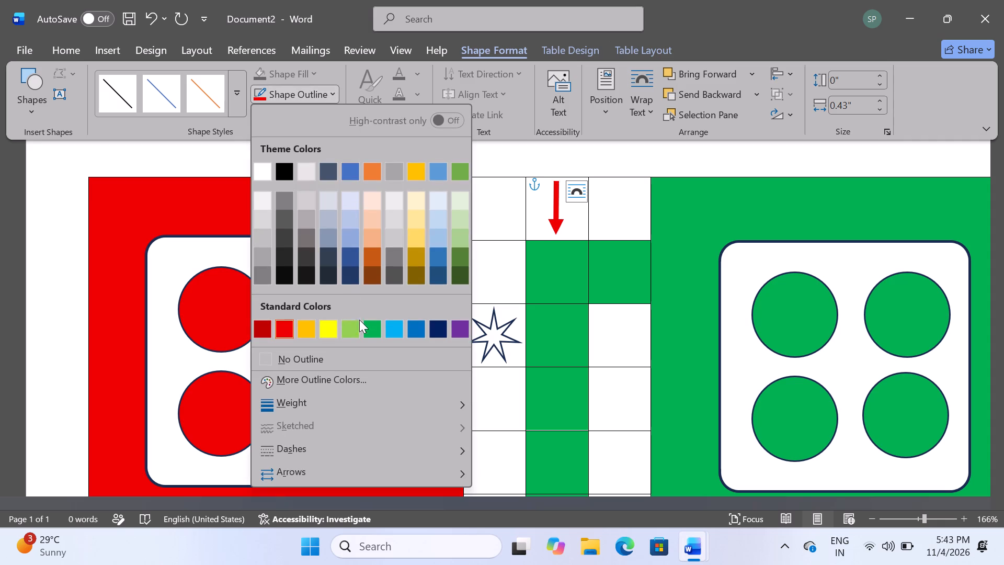
{"action": "left_click", "coordinate": [369, 326]}
Paste another arrow in the white outer cell of the yellow path's row and flip it horizontally to point at the path.
{"action": "scroll", "coordinate": [369, 326], "scroll_direction": "down", "scroll_amount": 2}
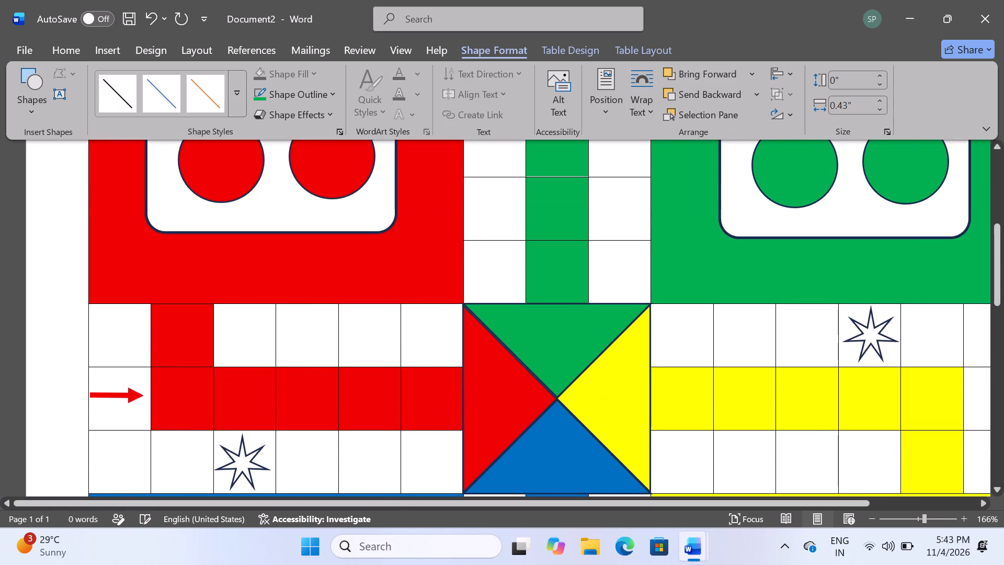
{"action": "scroll", "coordinate": [731, 319], "scroll_direction": "left", "scroll_amount": 2}
{"action": "left_click", "coordinate": [857, 388]}
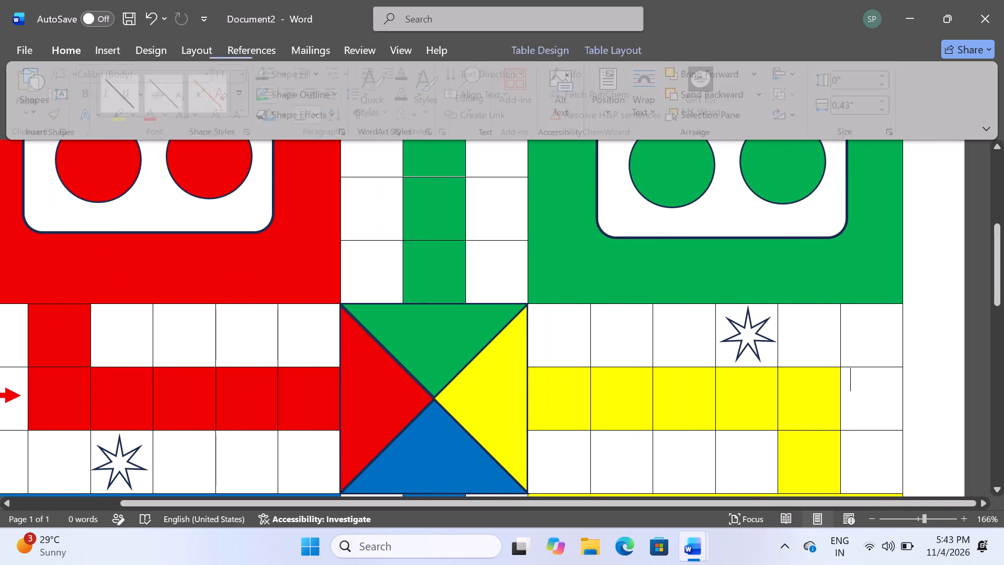
{"action": "key", "text": "ctrl+v"}
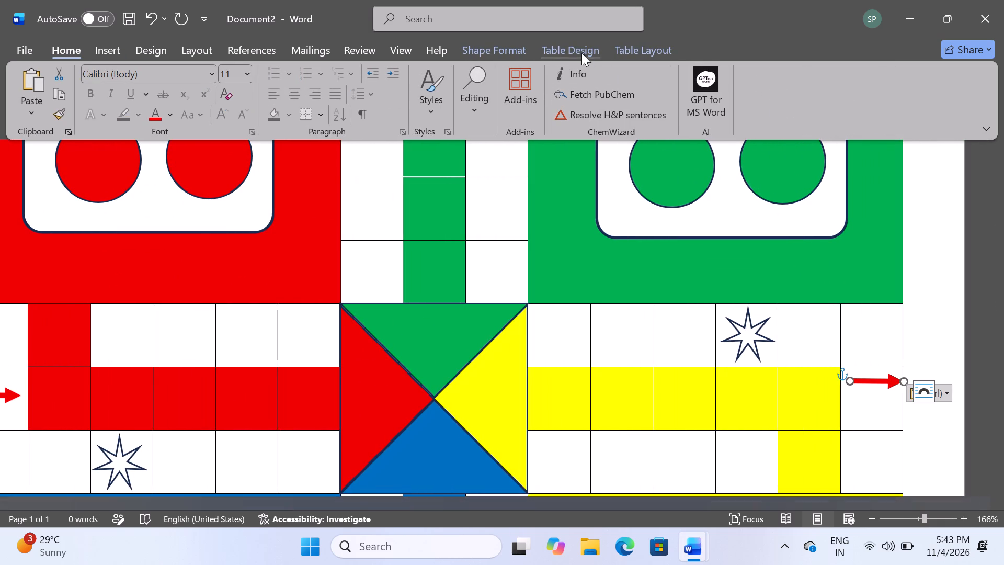
{"action": "left_click", "coordinate": [518, 53]}
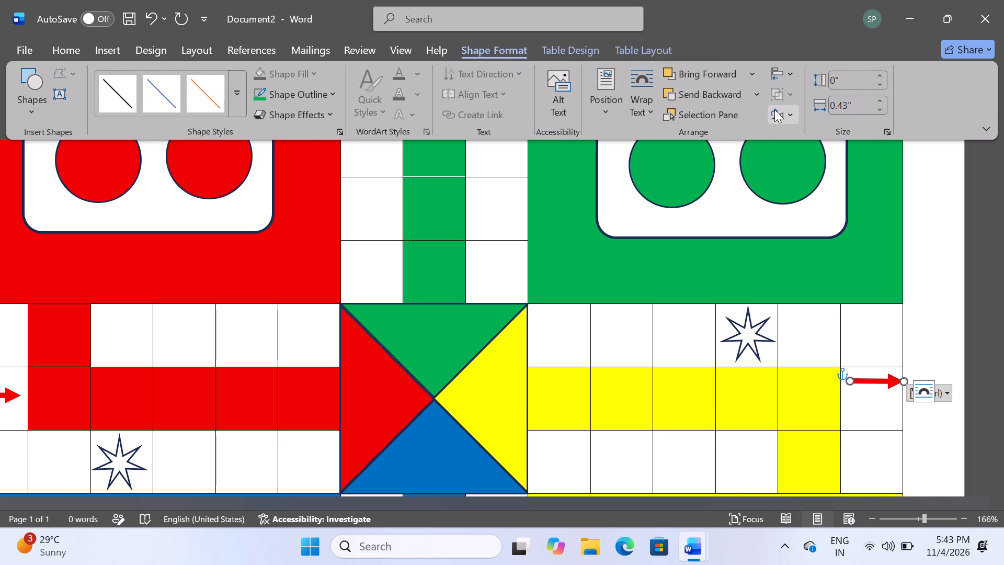
{"action": "left_click", "coordinate": [784, 112]}
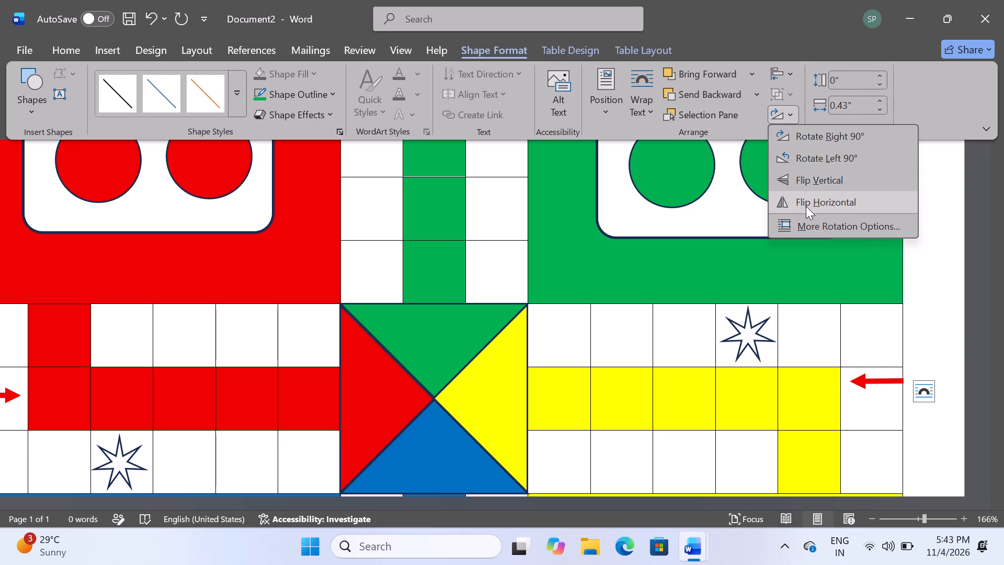
{"action": "left_click", "coordinate": [806, 206]}
Nudge the flipped arrow down and slightly left until it is centred in the outer cell of the yellow path's row.
{"action": "key", "text": "Down"}
{"action": "key", "text": "Down"}
{"action": "key", "text": "Down"}
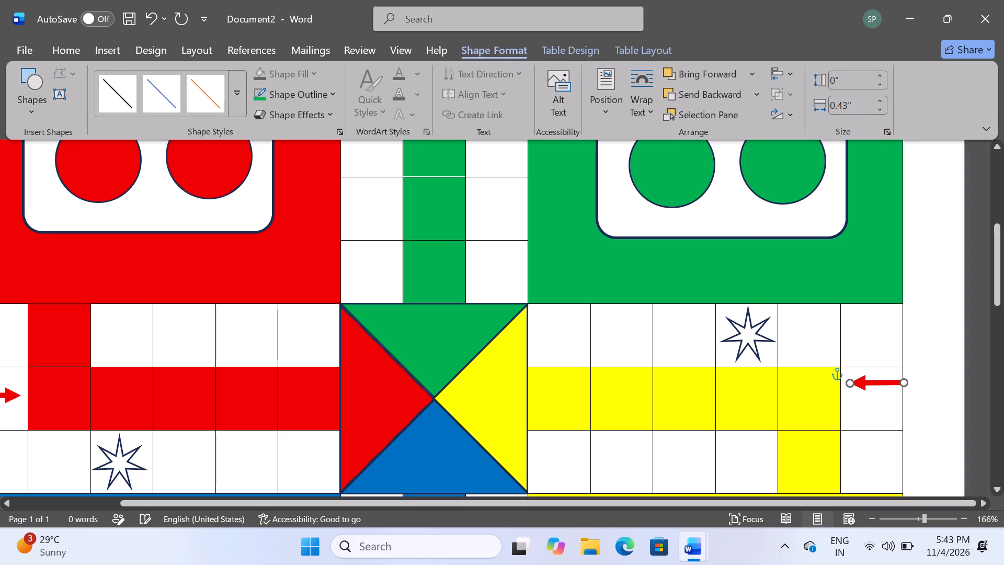
{"action": "key", "text": "Down"}
{"action": "key", "text": "Down"}
{"action": "key", "text": "Down"}
{"action": "key", "text": "Down"}
{"action": "key", "text": "Down"}
{"action": "key", "text": "Down"}
{"action": "key", "text": "Down"}
{"action": "key", "text": "Down"}
{"action": "key", "text": "Down"}
{"action": "key", "text": "Down"}
{"action": "key", "text": "Down"}
{"action": "key", "text": "Down"}
{"action": "key", "text": "Down"}
{"action": "key", "text": "Down"}
{"action": "key", "text": "Down"}
{"action": "key", "text": "Down"}
{"action": "key", "text": "Down"}
{"action": "key", "text": "Down"}
{"action": "key", "text": "Down"}
{"action": "key", "text": "Down"}
{"action": "key", "text": "Down"}
{"action": "key", "text": "Down"}
{"action": "key", "text": "Down"}
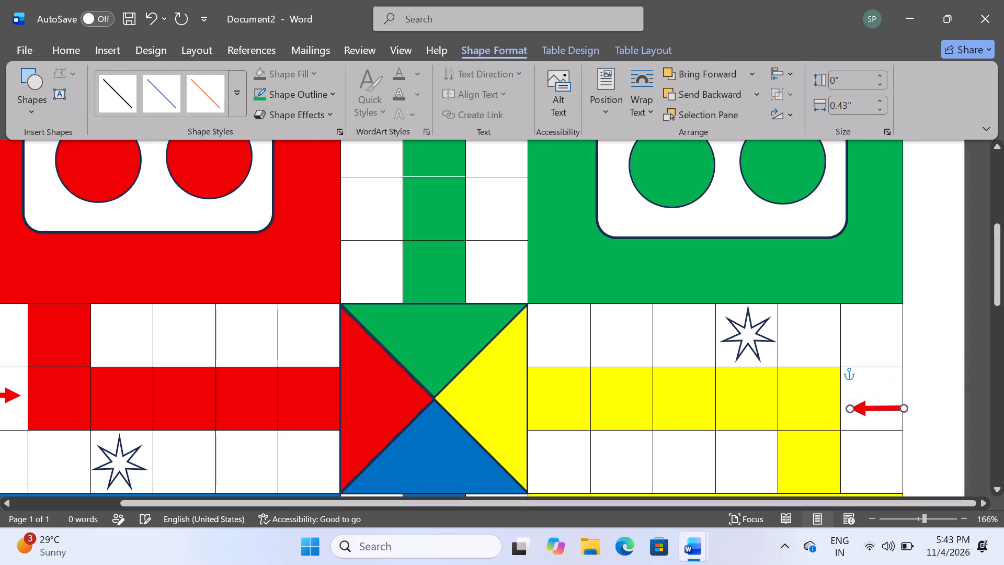
{"action": "key", "text": "Left"}
{"action": "key", "text": "Left"}
{"action": "key", "text": "Left"}
{"action": "key", "text": "Left"}
{"action": "key", "text": "Left"}
{"action": "key", "text": "Left"}
{"action": "key", "text": "Left"}
{"action": "key", "text": "Up"}
{"action": "key", "text": "Up"}
{"action": "key", "text": "Up"}
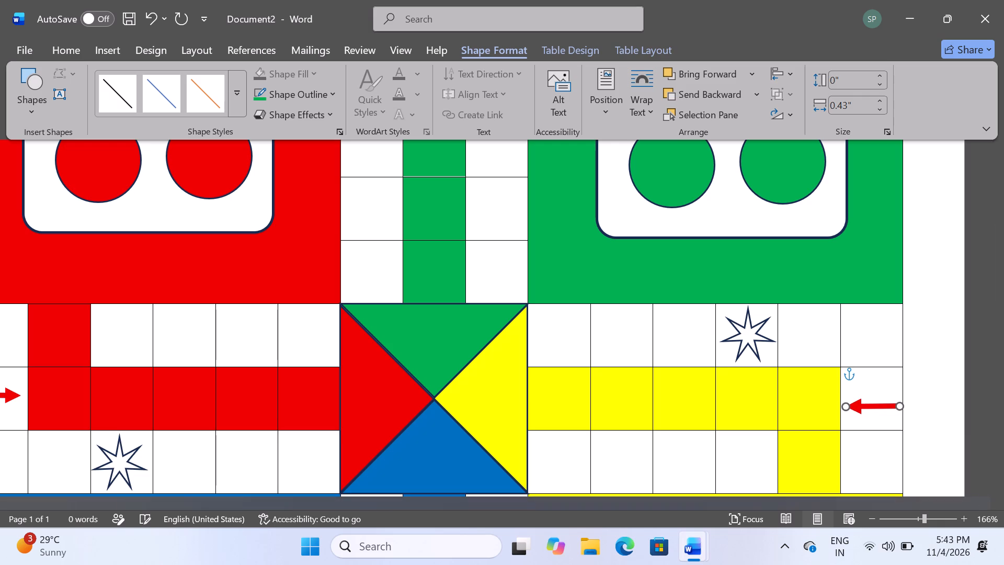
{"action": "key", "text": "Up"}
{"action": "key", "text": "Up"}
{"action": "key", "text": "Up"}
{"action": "key", "text": "Up"}
{"action": "key", "text": "Up"}
{"action": "key", "text": "Up"}
{"action": "key", "text": "Up"}
{"action": "key", "text": "Up"}
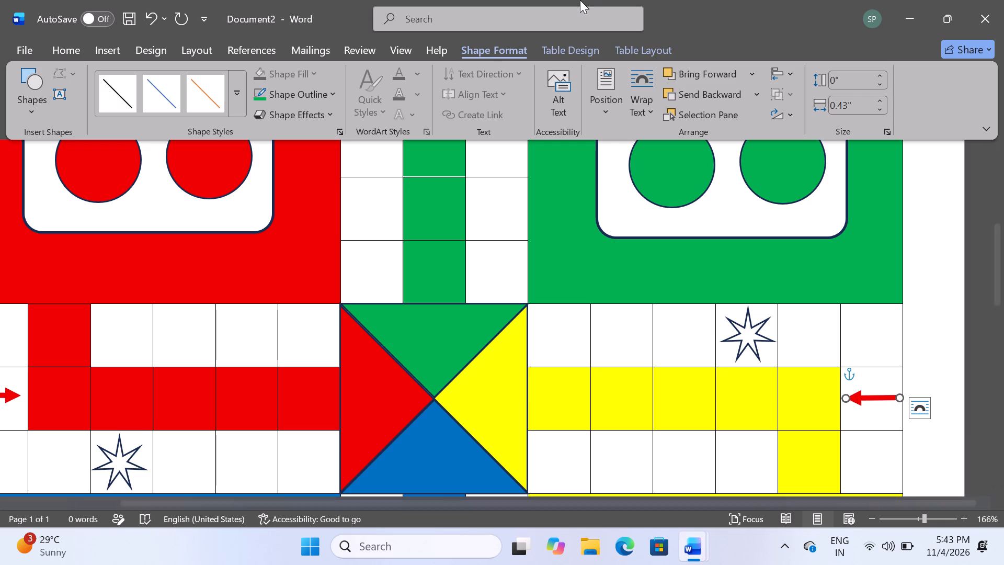
Change the outline of the arrow beside the yellow path to standard yellow.
{"action": "left_click", "coordinate": [318, 99]}
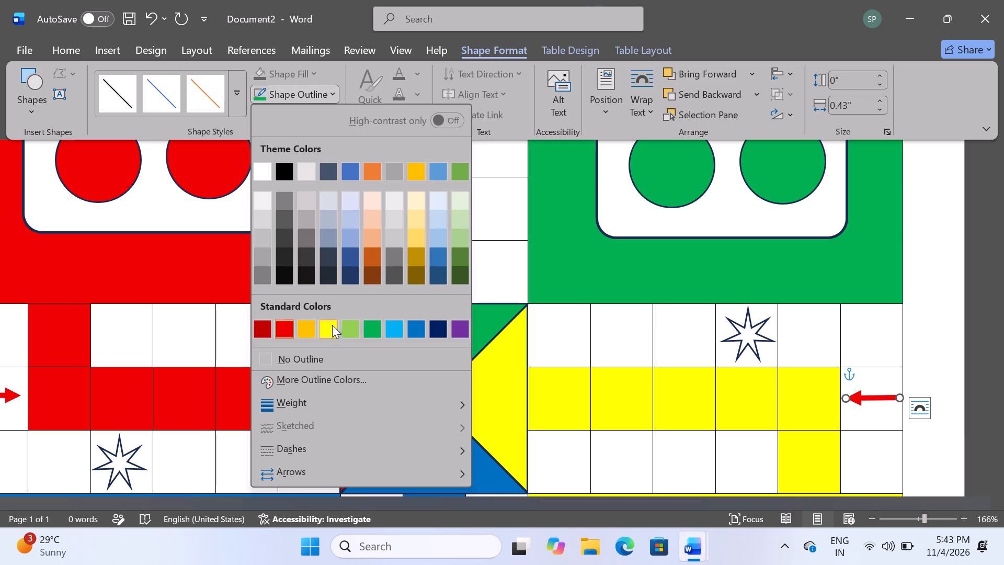
{"action": "left_click", "coordinate": [328, 326]}
Paste another arrow in the white end cell below the blue path and rotate it left 90° to point up.
{"action": "scroll", "coordinate": [328, 326], "scroll_direction": "down", "scroll_amount": 4}
{"action": "left_click", "coordinate": [432, 394]}
{"action": "key", "text": "ctrl+v"}
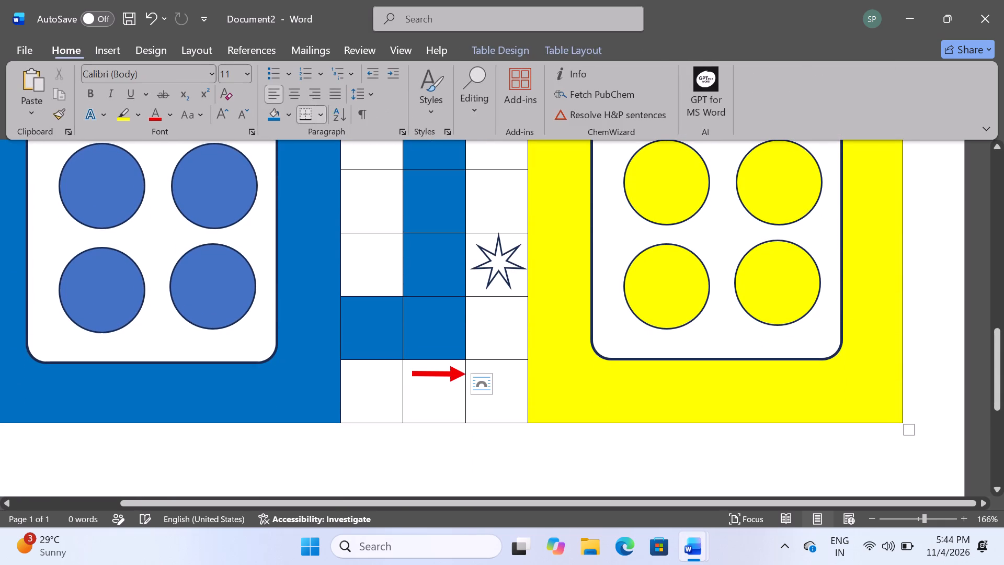
{"action": "left_click", "coordinate": [491, 54]}
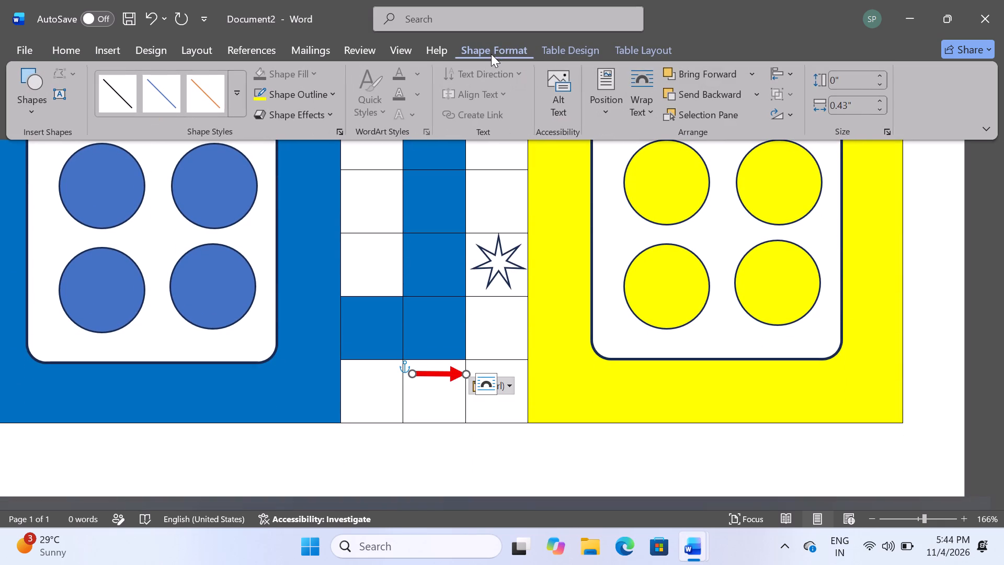
{"action": "left_click", "coordinate": [780, 108]}
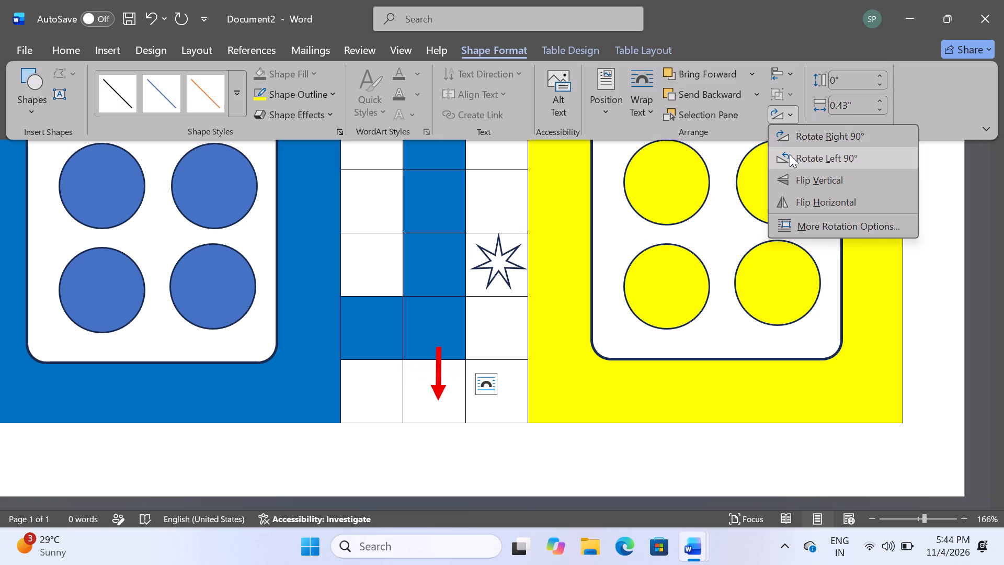
{"action": "left_click", "coordinate": [790, 154]}
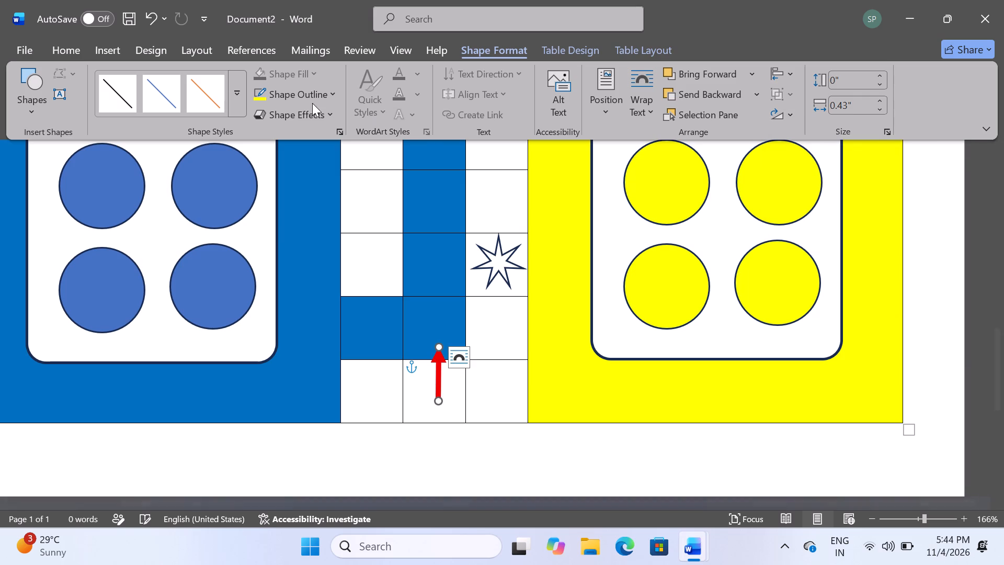
Change the outline of the arrow below the blue path to standard blue.
{"action": "left_click", "coordinate": [326, 104]}
{"action": "left_click", "coordinate": [329, 98]}
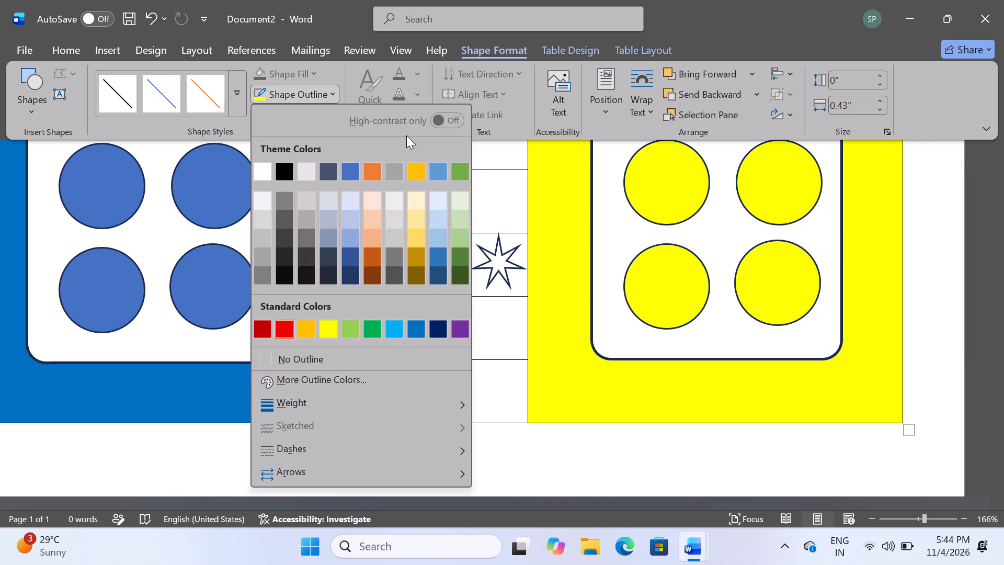
{"action": "left_click", "coordinate": [415, 329]}
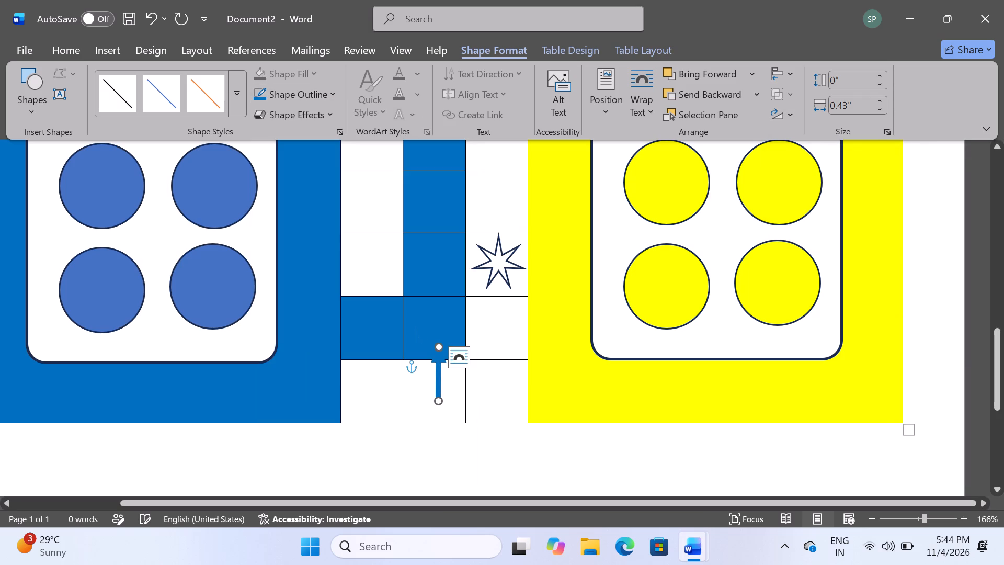
Nudge the blue arrow down and left to centre it in the white cell below the blue path, then deselect it.
{"action": "key", "text": "Down"}
{"action": "key", "text": "Down"}
{"action": "key", "text": "Down"}
{"action": "key", "text": "Down"}
{"action": "key", "text": "Down"}
{"action": "key", "text": "Down"}
{"action": "key", "text": "Down"}
{"action": "key", "text": "Down"}
{"action": "key", "text": "Down"}
{"action": "key", "text": "Down"}
{"action": "key", "text": "Down"}
{"action": "key", "text": "Down"}
{"action": "key", "text": "Down"}
{"action": "key", "text": "Down"}
{"action": "key", "text": "Down"}
{"action": "key", "text": "Down"}
{"action": "key", "text": "Down"}
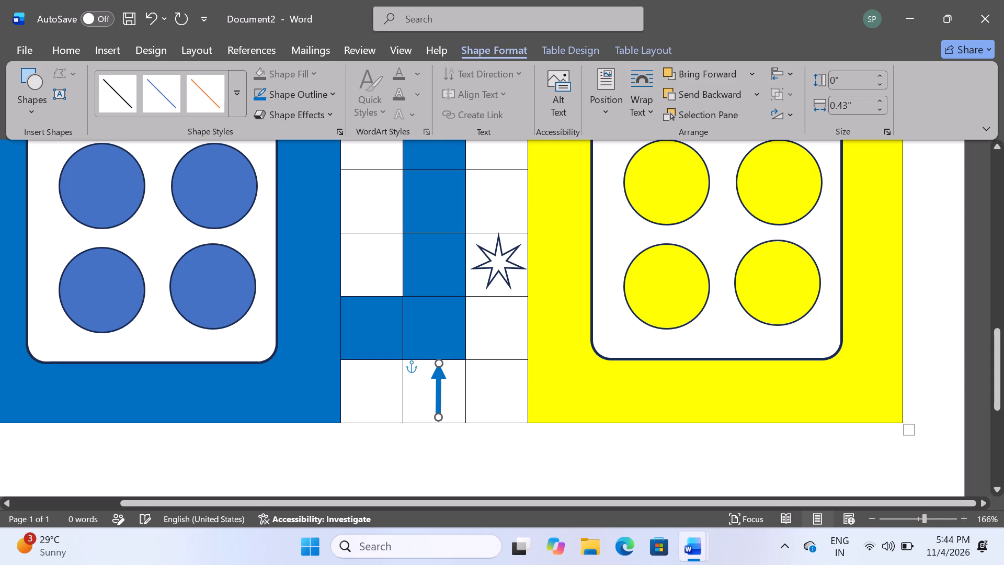
{"action": "key", "text": "Left"}
{"action": "key", "text": "Left"}
{"action": "key", "text": "Left"}
{"action": "key", "text": "Left"}
{"action": "key", "text": "Left"}
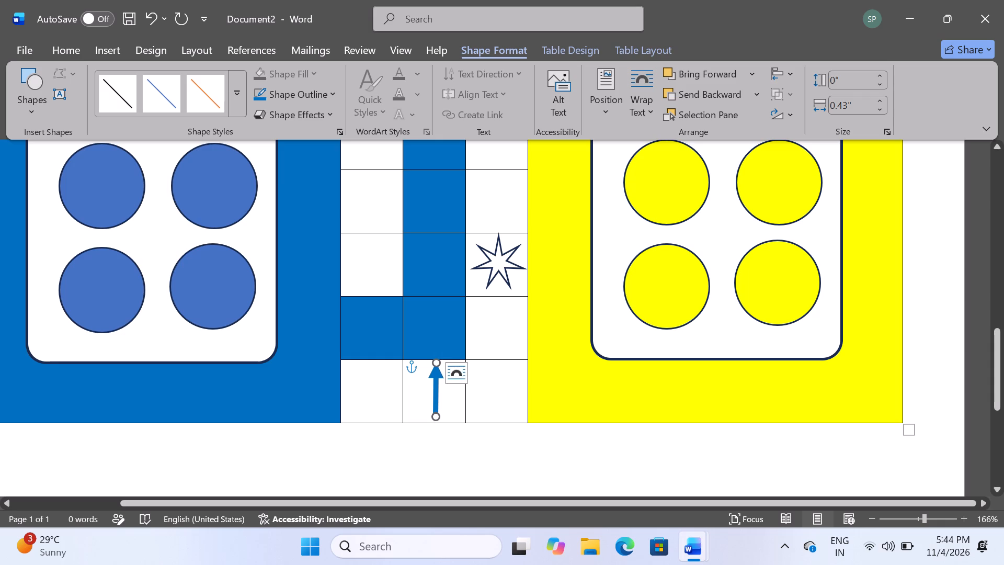
{"action": "key", "text": "Left"}
{"action": "key", "text": "Left"}
{"action": "left_click", "coordinate": [466, 454]}
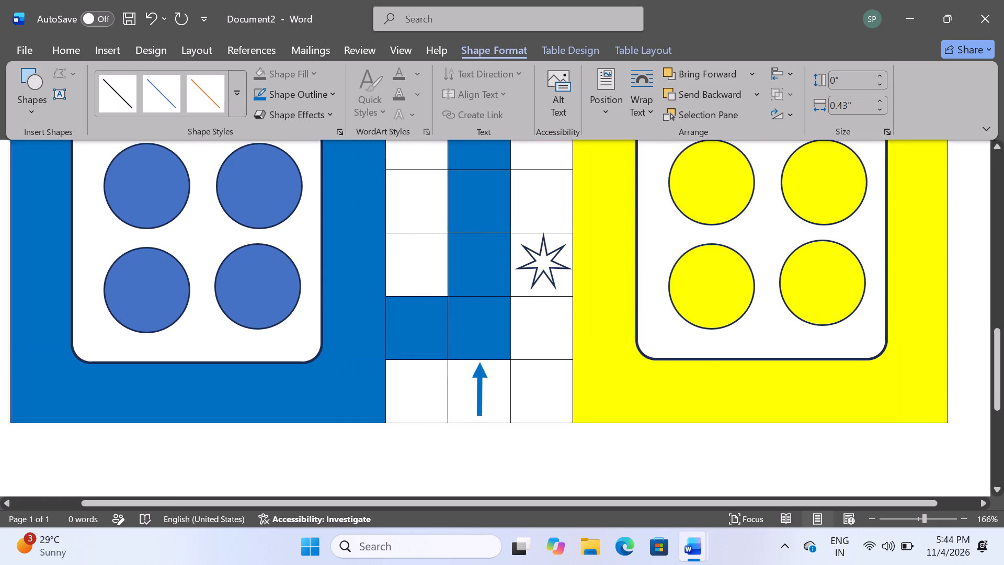
Zoom out and review the whole Ludo board, checking the four entry arrows, stars, homes and paths.
{"action": "scroll", "coordinate": [493, 355], "scroll_direction": "down", "scroll_amount": 6, "text": "ctrl"}
{"action": "scroll", "coordinate": [493, 355], "scroll_direction": "up", "scroll_amount": 1}
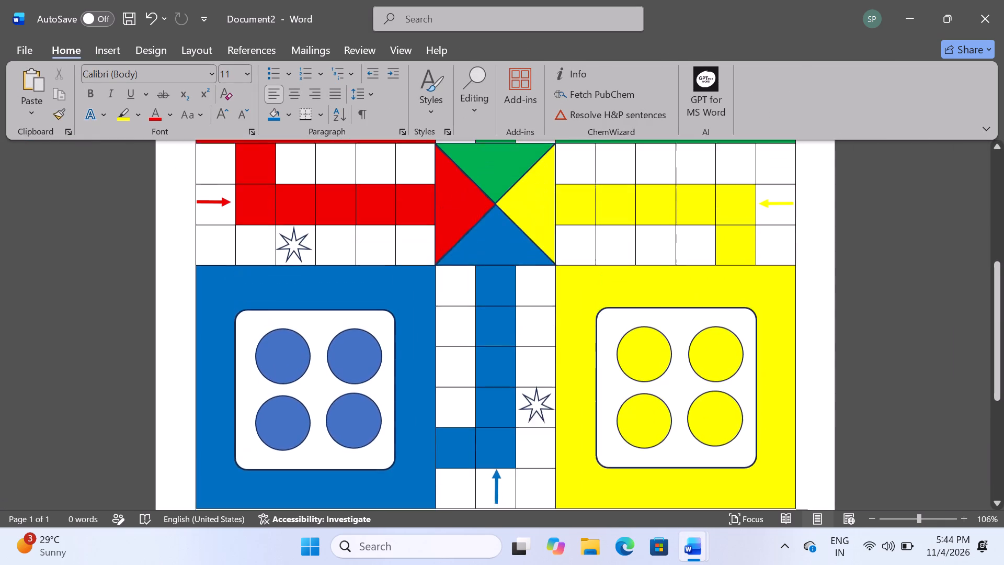
{"action": "scroll", "coordinate": [493, 355], "scroll_direction": "up", "scroll_amount": 1}
{"action": "scroll", "coordinate": [493, 355], "scroll_direction": "down", "scroll_amount": 1, "text": "ctrl"}
{"action": "scroll", "coordinate": [493, 355], "scroll_direction": "up", "scroll_amount": 1}
{"action": "scroll", "coordinate": [493, 355], "scroll_direction": "down", "scroll_amount": 1, "text": "ctrl"}
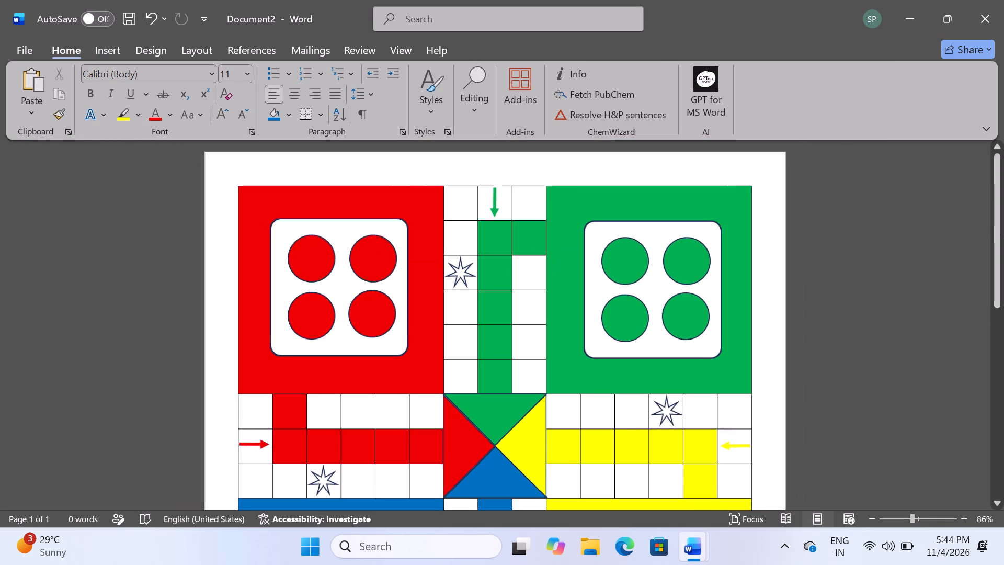
{"action": "scroll", "coordinate": [493, 355], "scroll_direction": "down", "scroll_amount": 2}
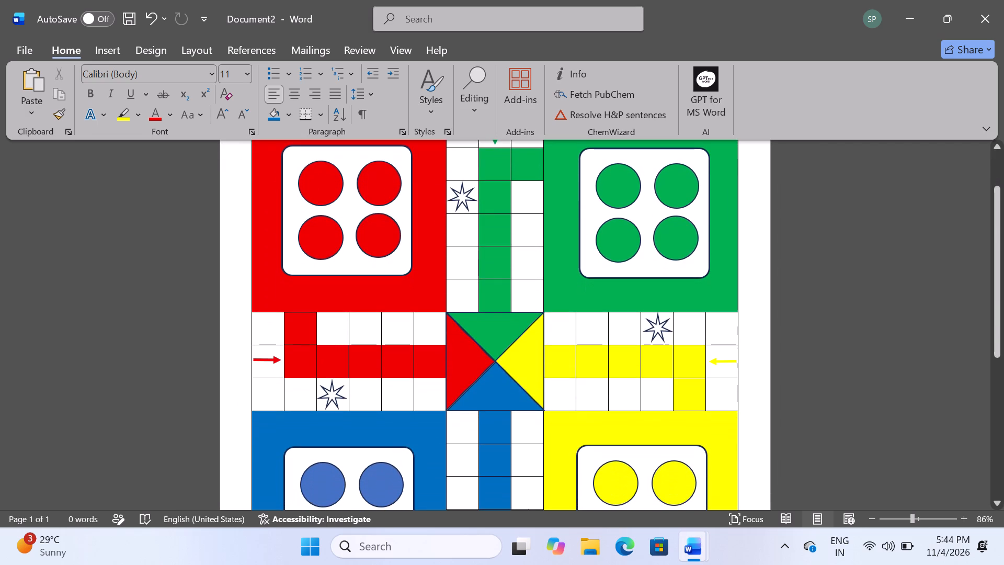
{"action": "left_click", "coordinate": [837, 318]}
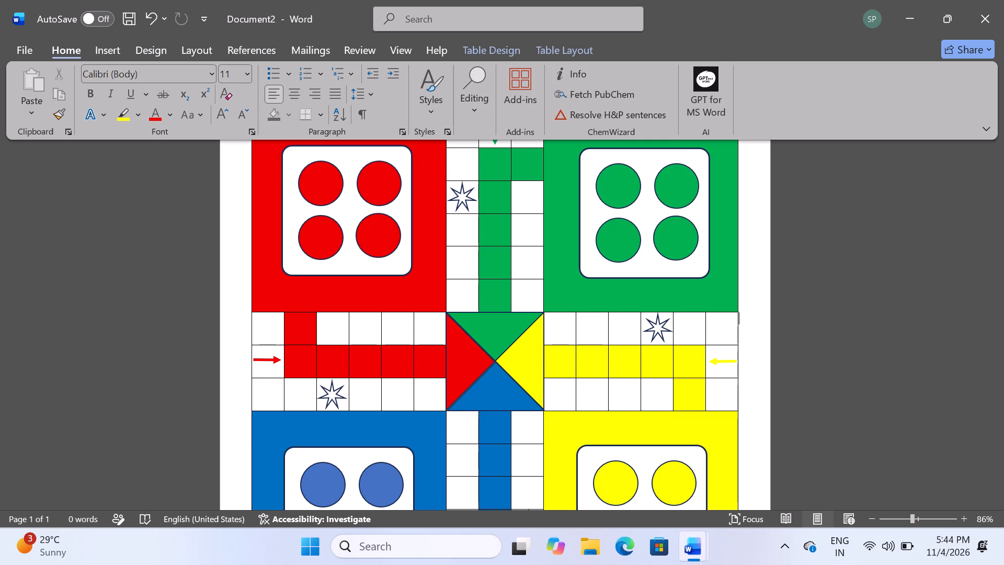
{"action": "scroll", "coordinate": [837, 318], "scroll_direction": "up", "scroll_amount": 2}
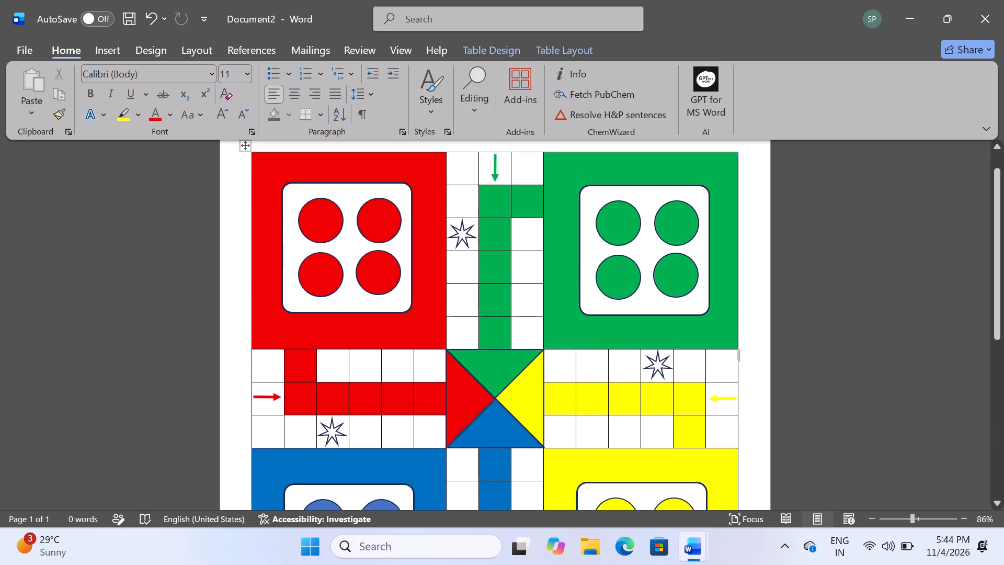
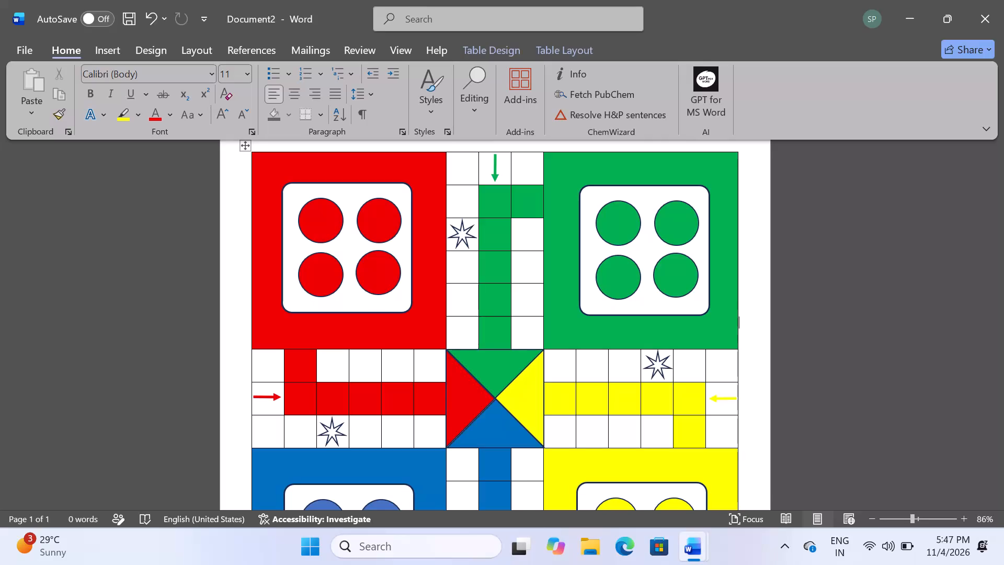
Save the Ludo board document under the file name ludo.
{"action": "key", "text": "ctrl+s"}
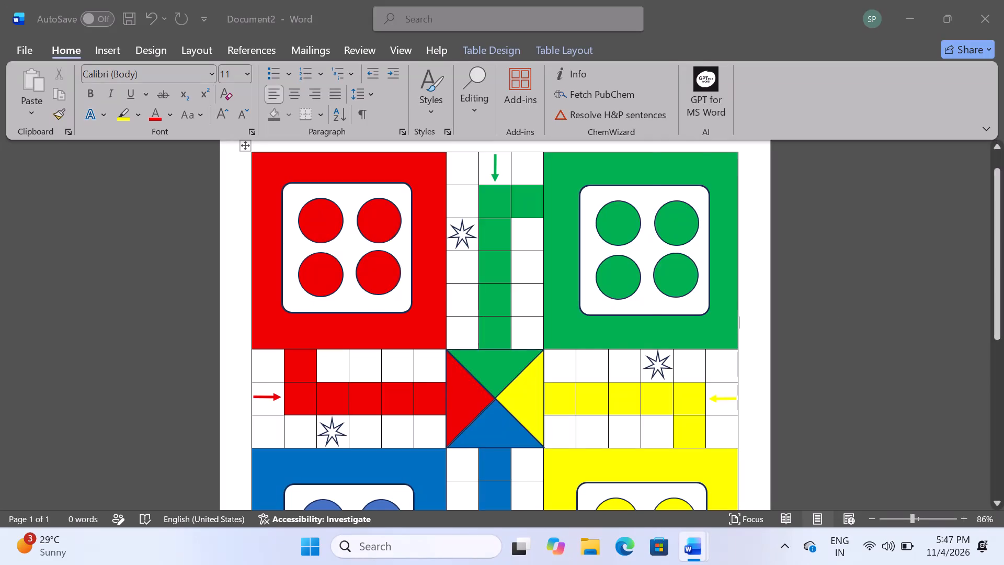
{"action": "type", "text": "ludo"}
{"action": "key", "text": "Return"}
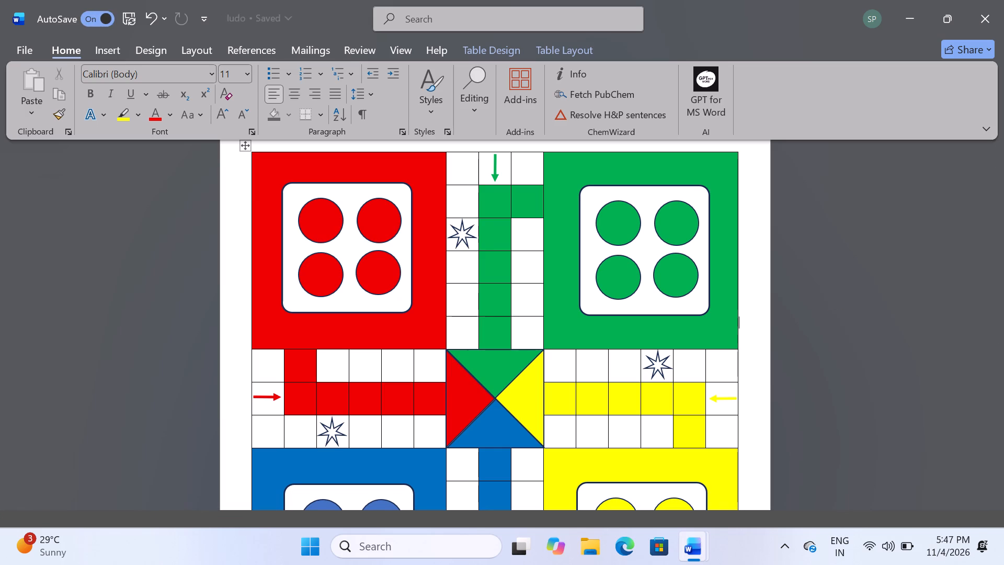
Close the ludo document and the recovered Internet notes document to get back to the desktop.
{"action": "left_click", "coordinate": [995, 0]}
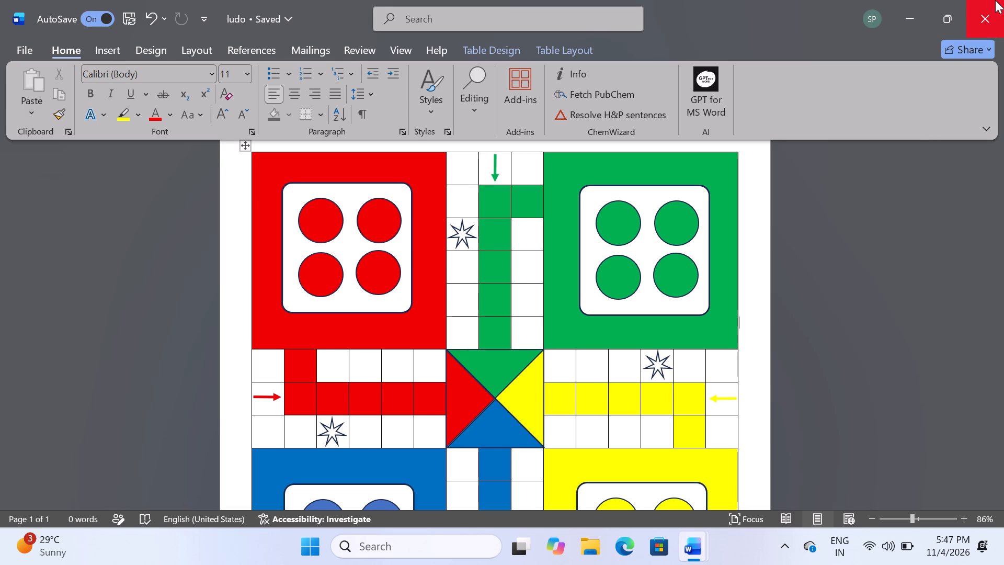
{"action": "left_click", "coordinate": [988, 2]}
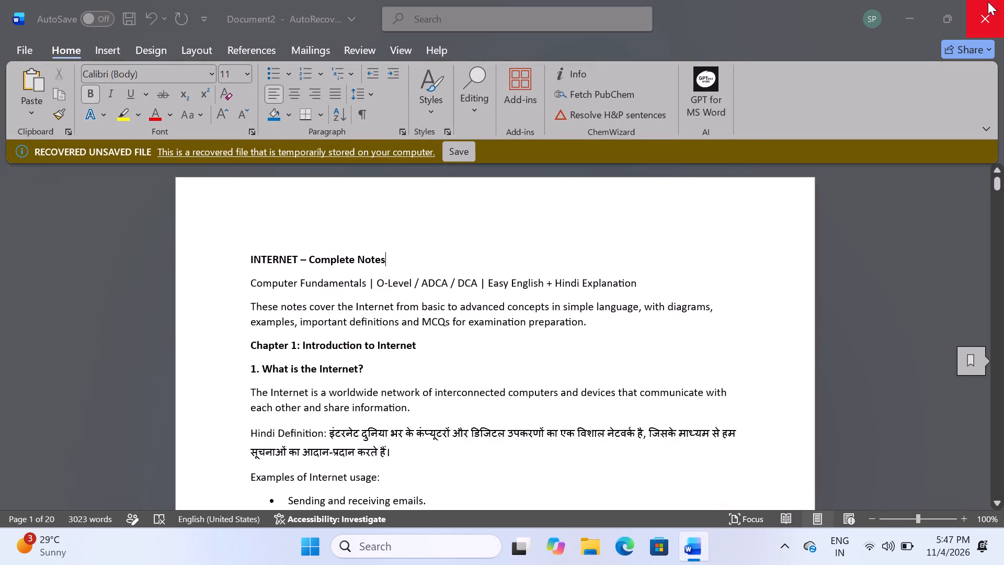
{"action": "left_click", "coordinate": [558, 356]}
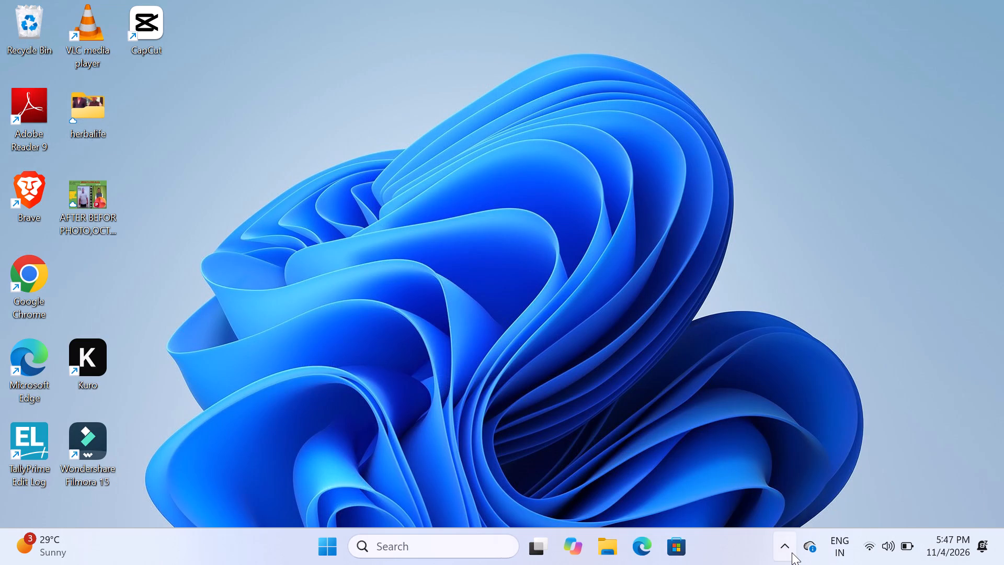
Refresh the Windows desktop.
{"action": "left_click", "coordinate": [792, 552]}
{"action": "left_click", "coordinate": [432, 368]}
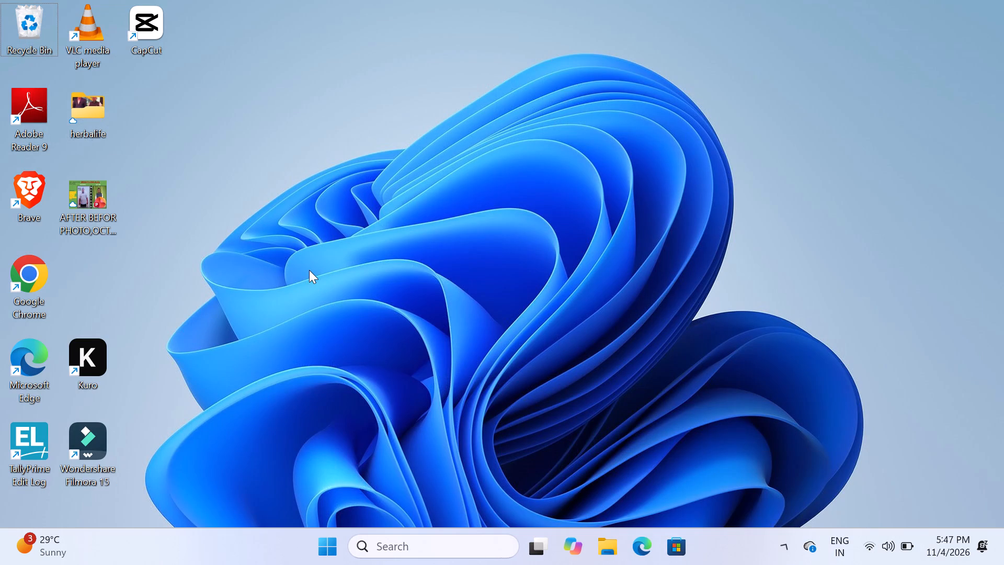
{"action": "right_click", "coordinate": [309, 269]}
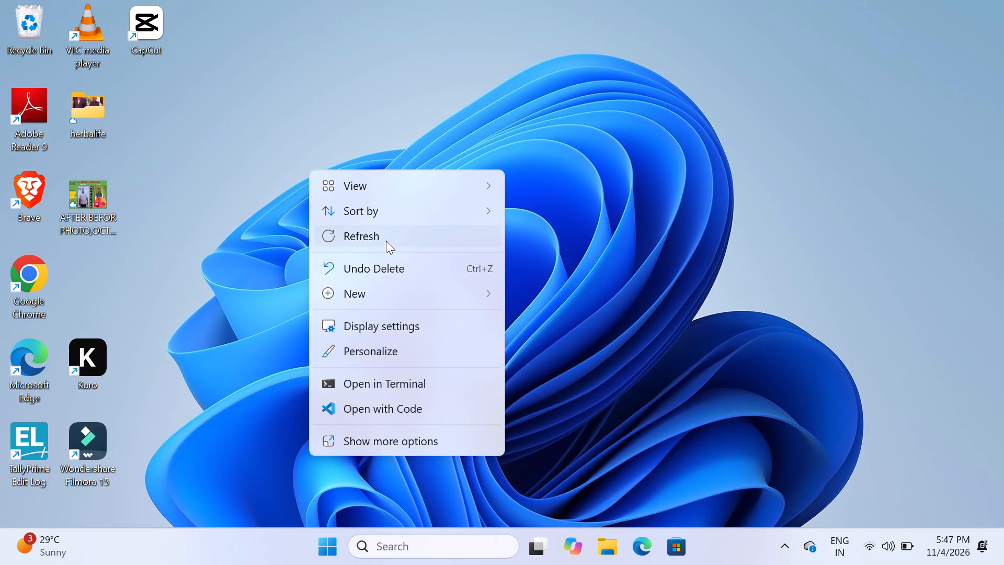
{"action": "left_click", "coordinate": [386, 241]}
Bring up the Windows system shortcuts list containing Settings, Task Manager and the shut-down options.
{"action": "key", "text": "super+x"}
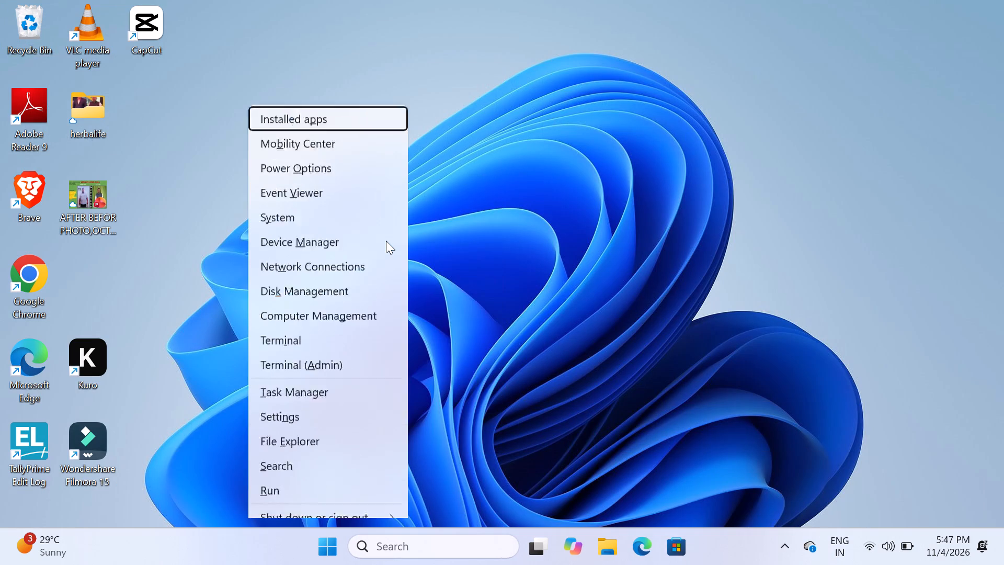